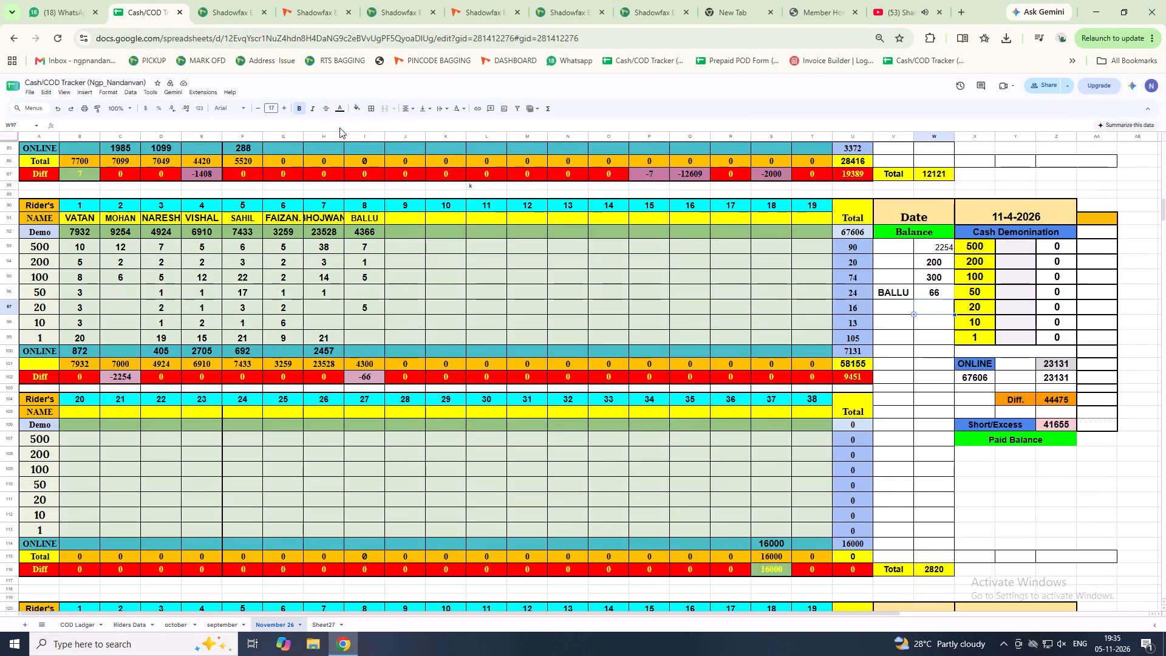
Switch to the Shadowfax E-commerce Portal and start its login via Valinor.
left_click(220, 4)
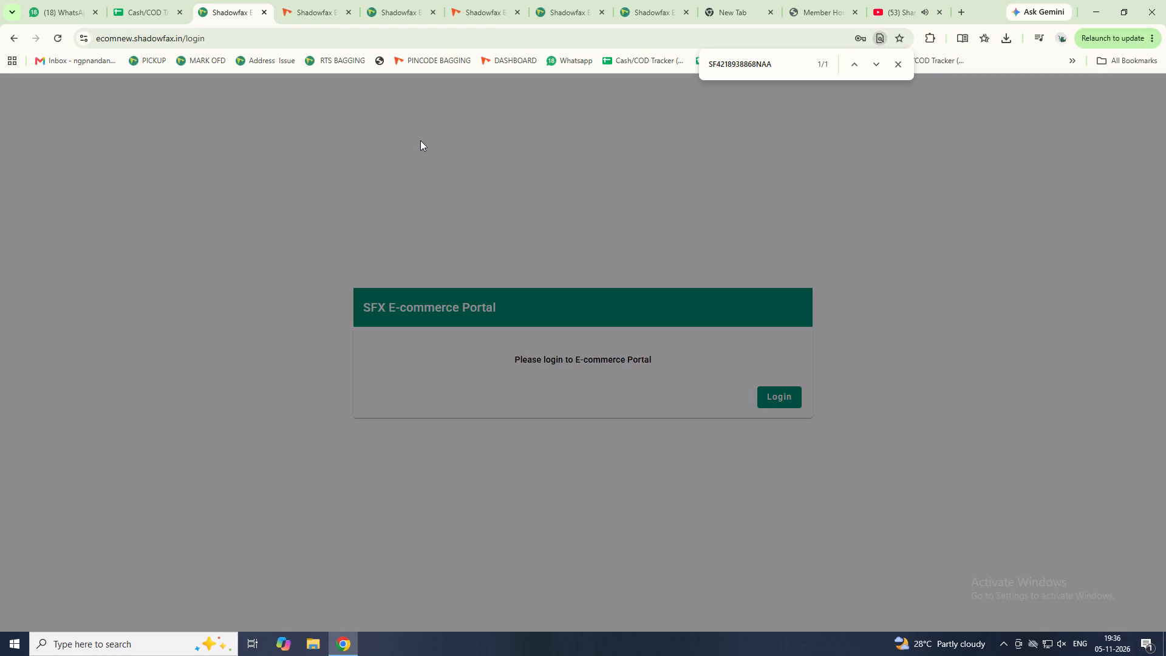
left_click(785, 396)
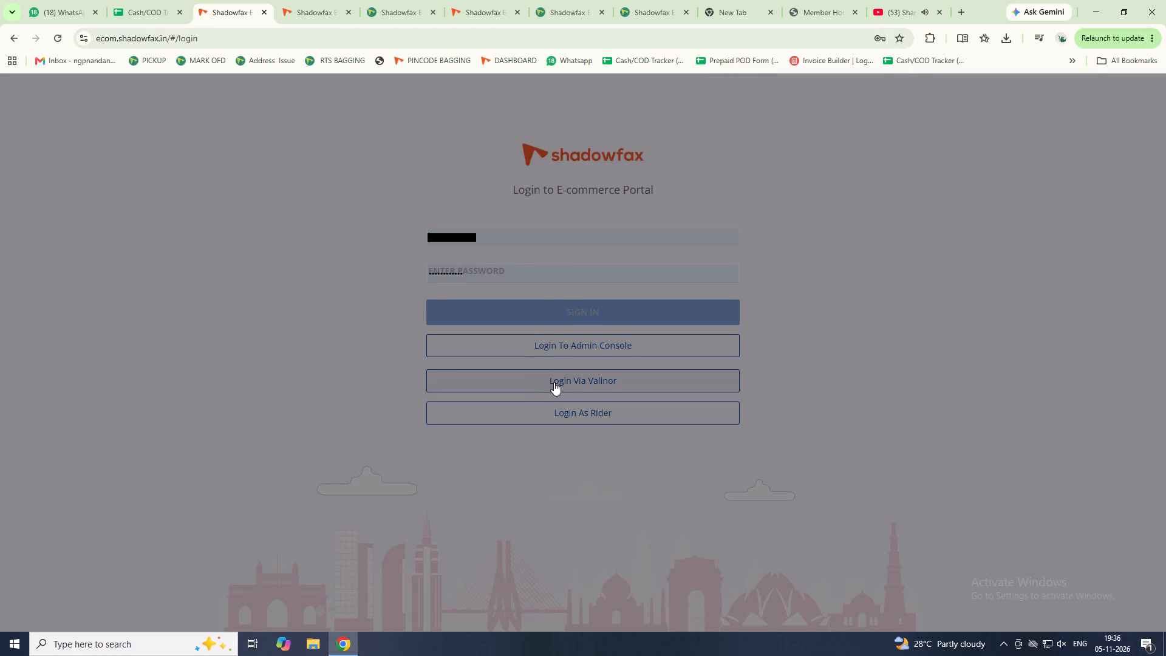
left_click(556, 381)
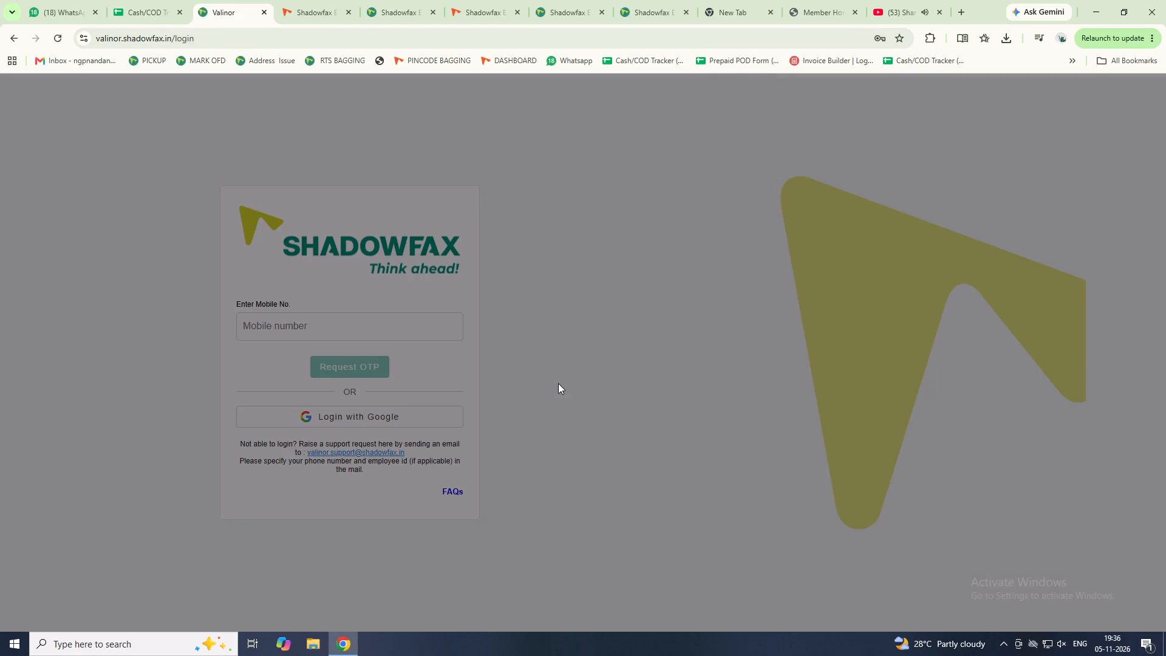
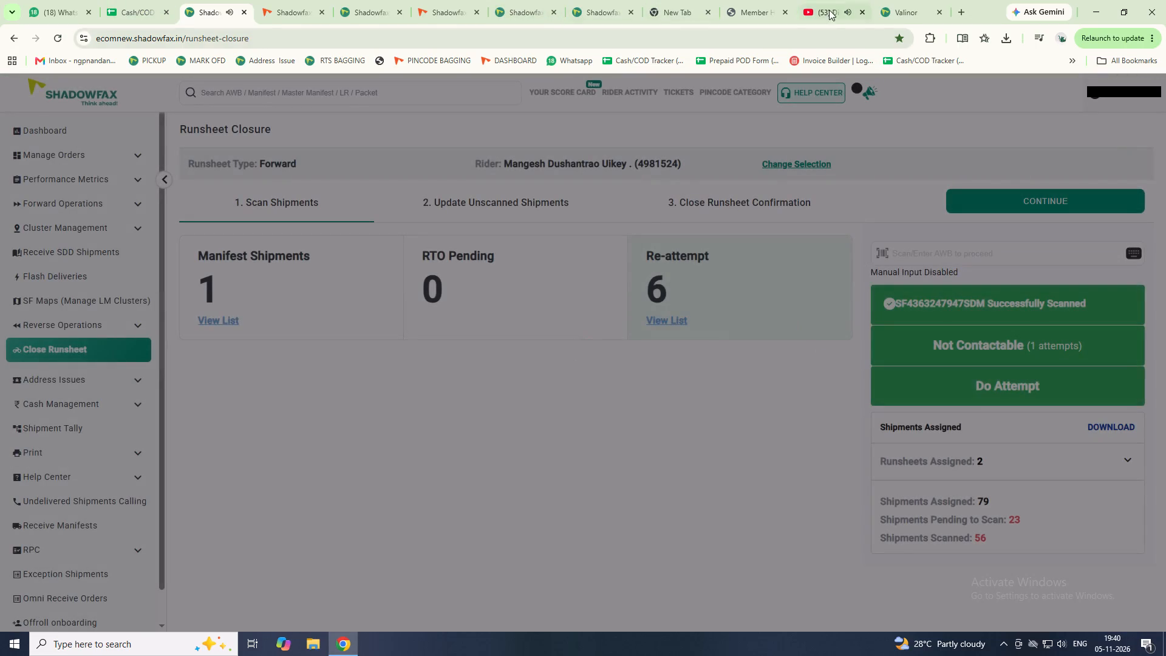
Pause the song playing on YouTube and return to the AWB scan field on the Runsheet Closure page.
left_click(831, 7)
left_click(393, 265)
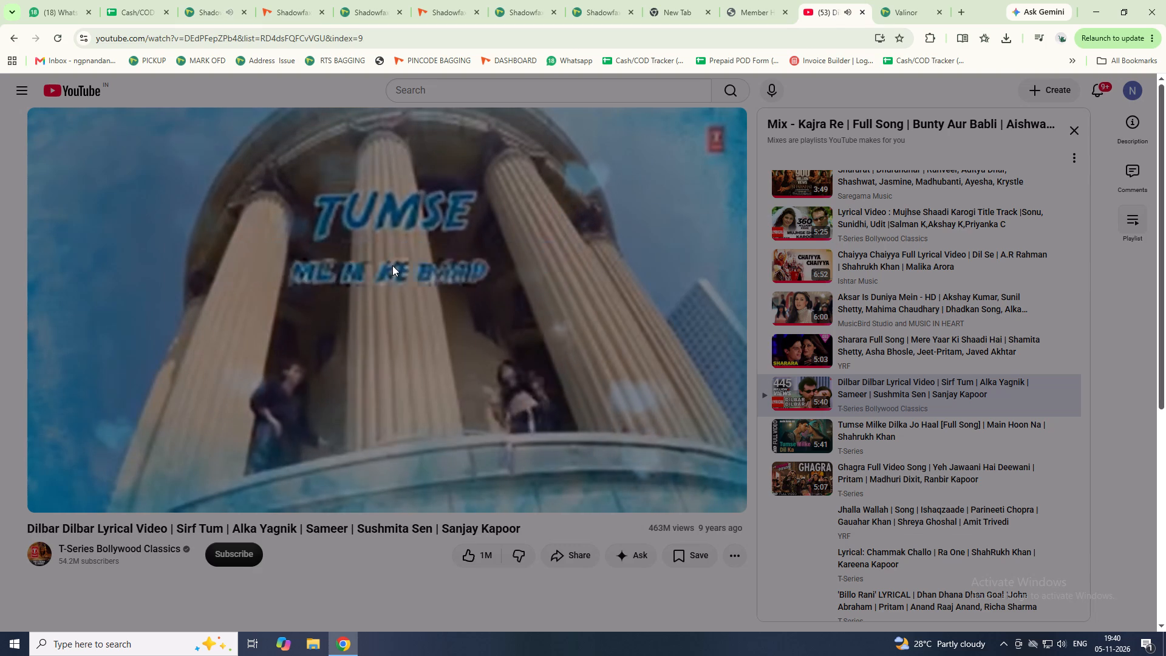
left_click(399, 290)
left_click(397, 292)
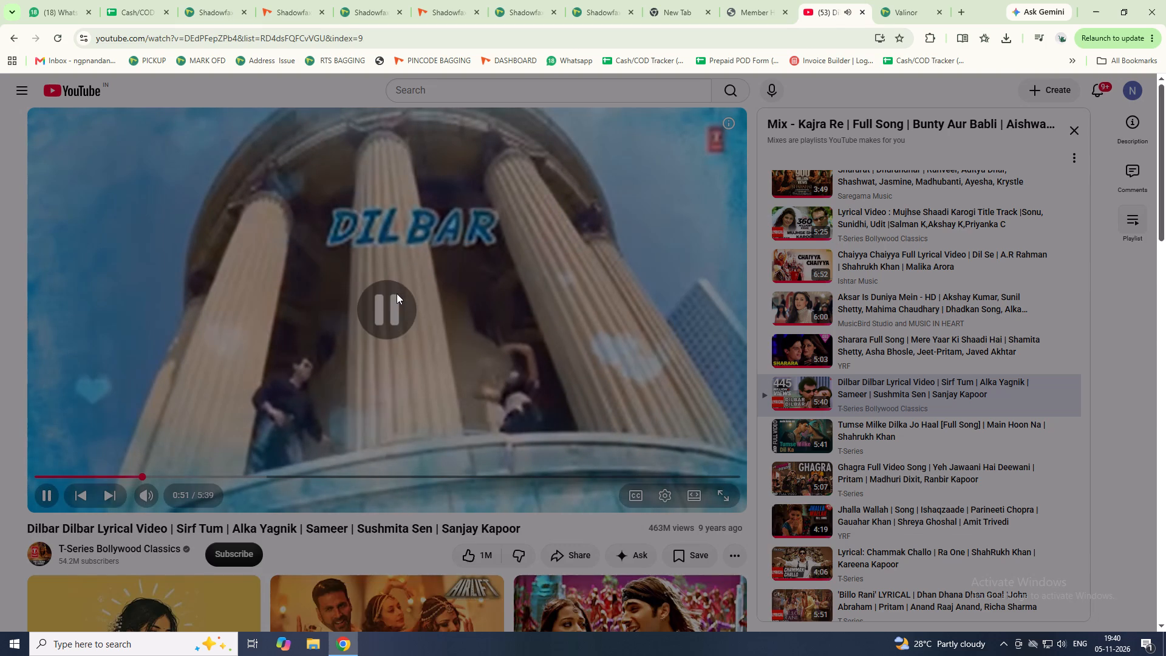
left_click(828, 13)
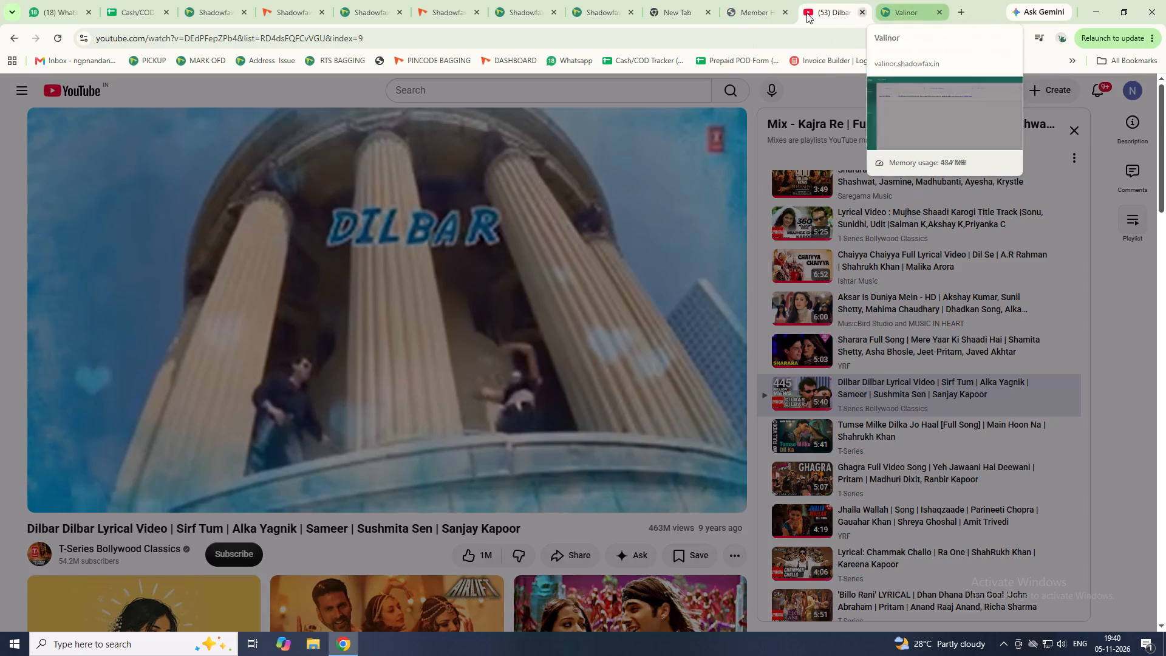
left_click(220, 0)
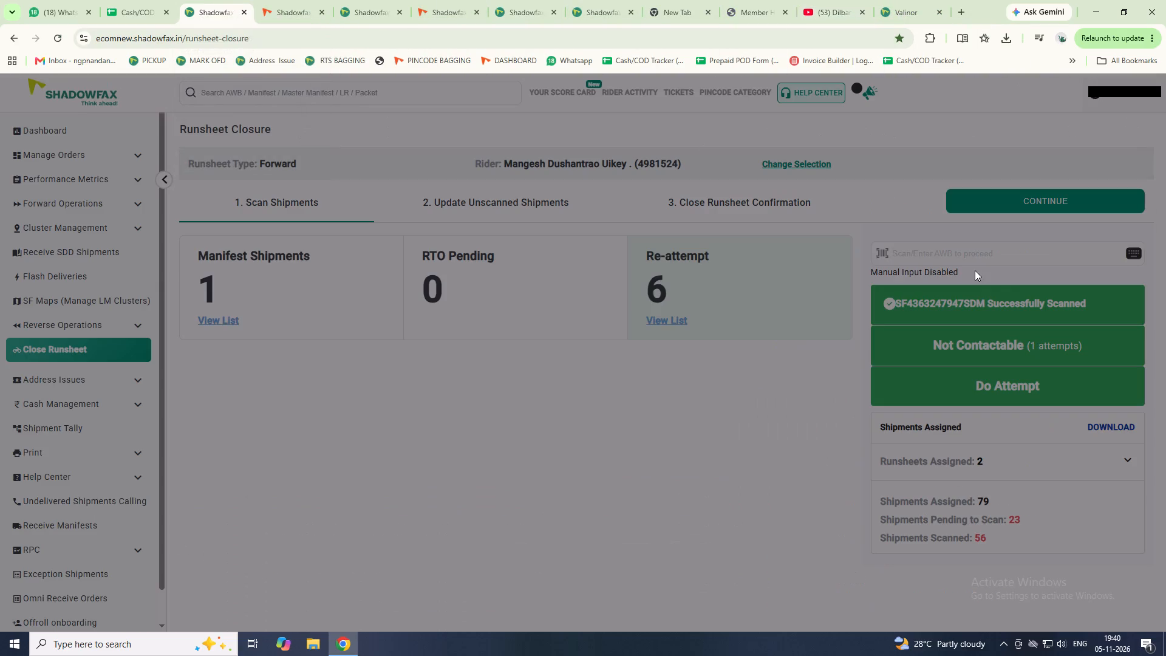
left_click(945, 250)
Raise the headphones' system volume to 100.
left_click(1065, 647)
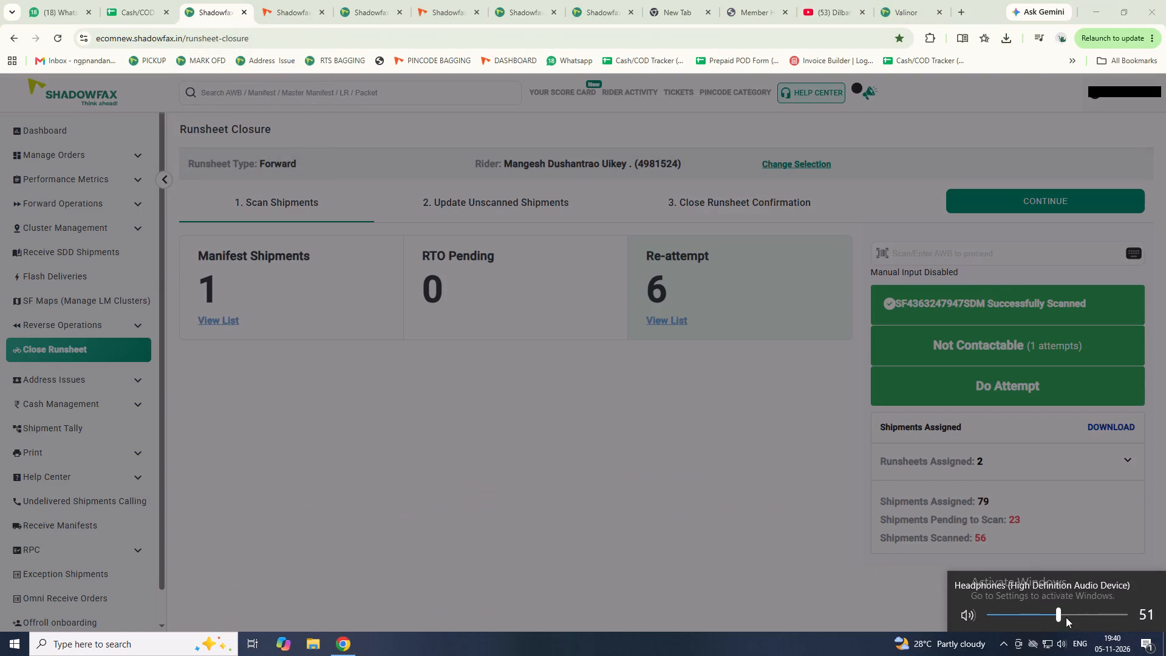
left_click_drag(1056, 615, 1155, 607)
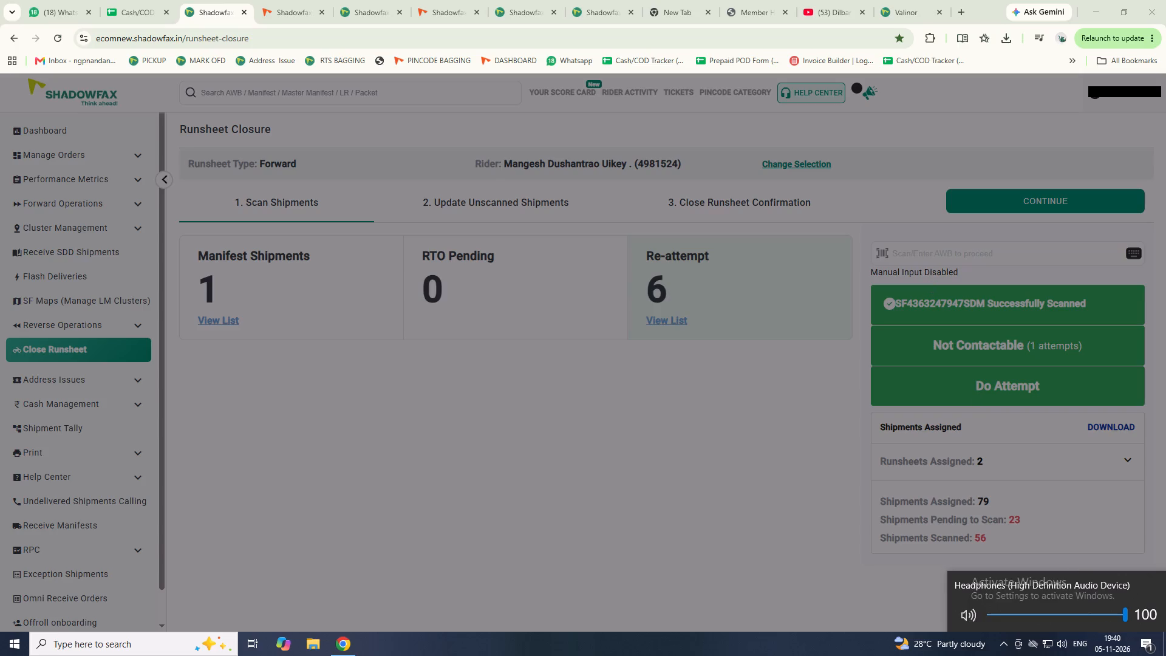
left_click(932, 258)
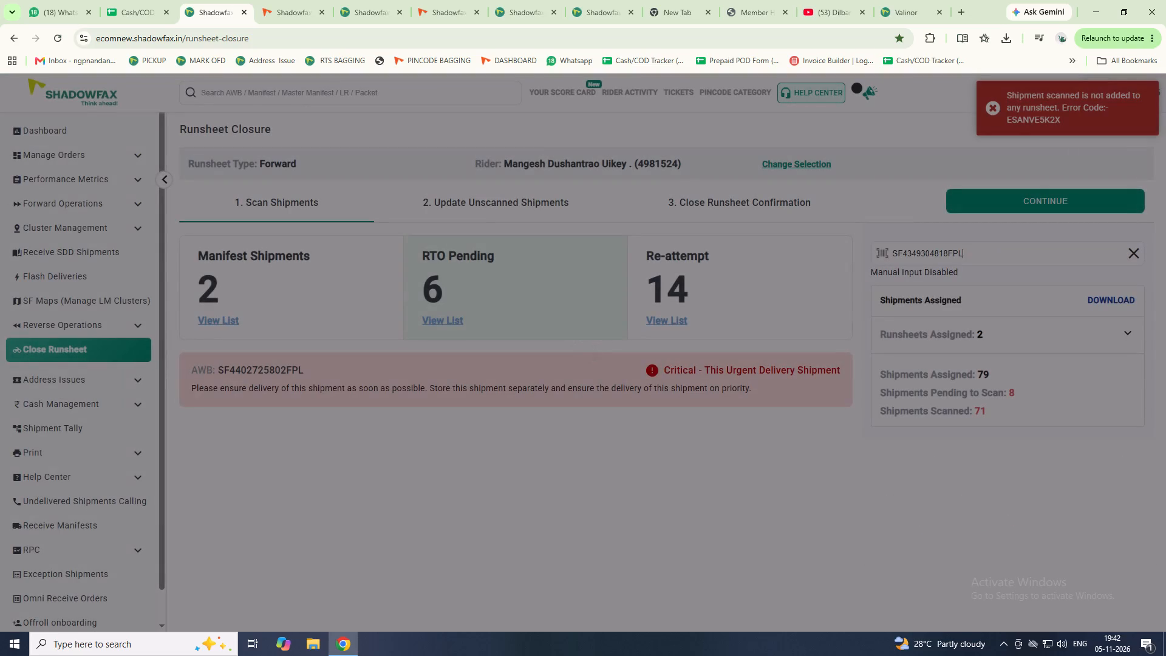
key("ctrl+a")
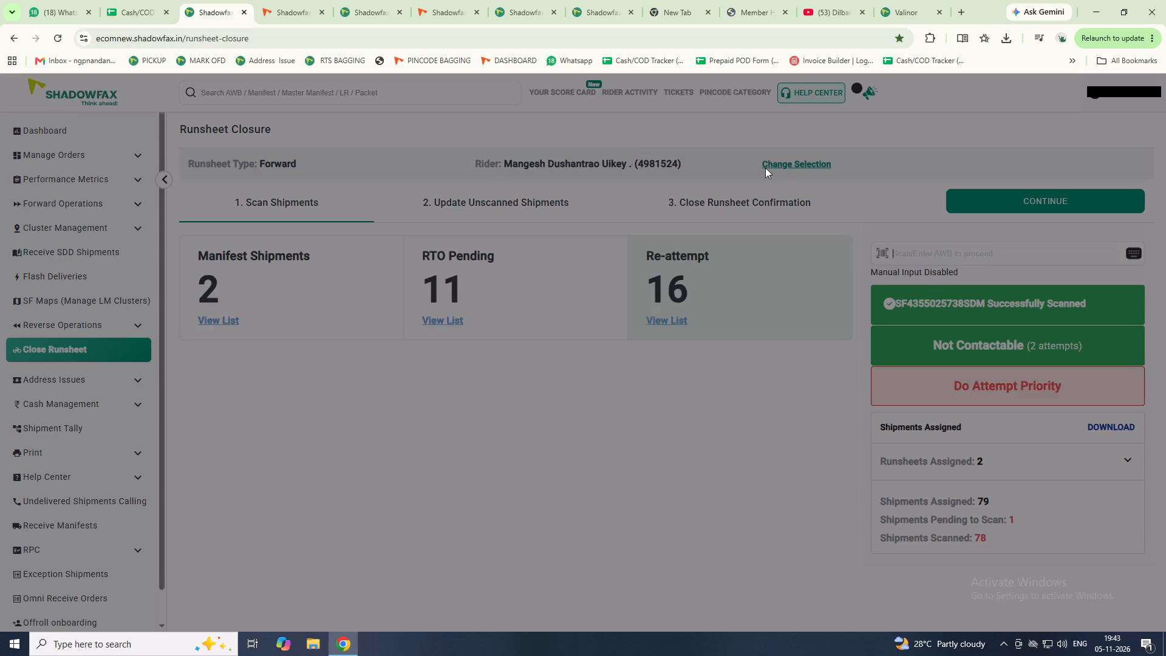
Check the rider's unmarked shipments in Update Unscanned Shipments and return to Scan Shipments.
left_click(527, 197)
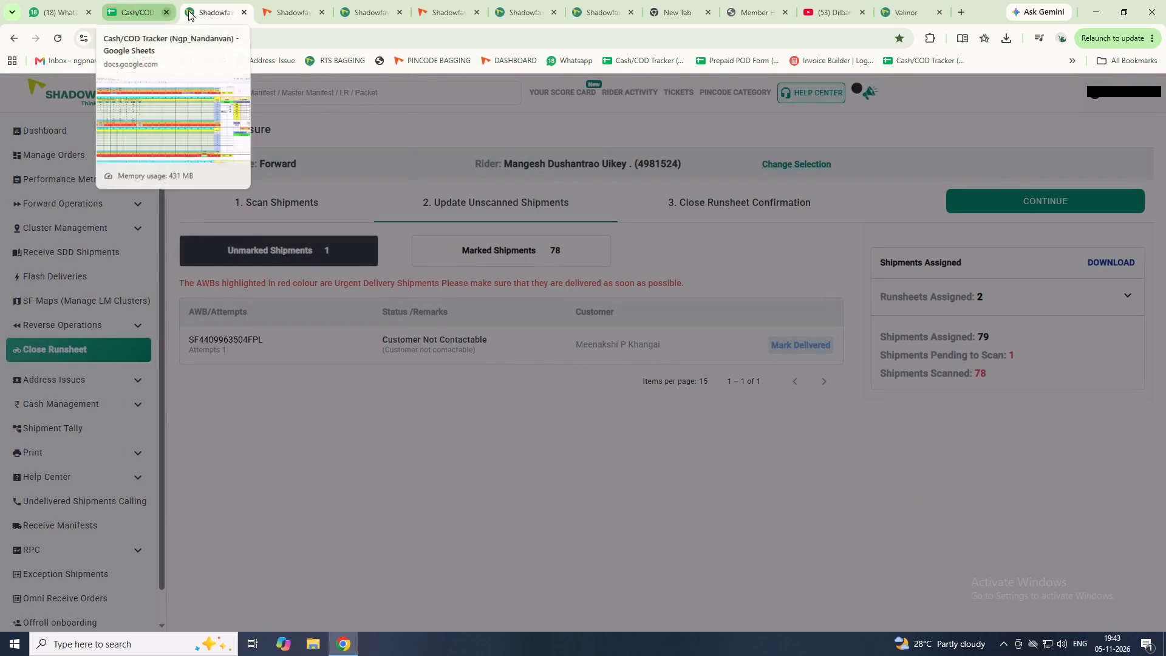
left_click(265, 199)
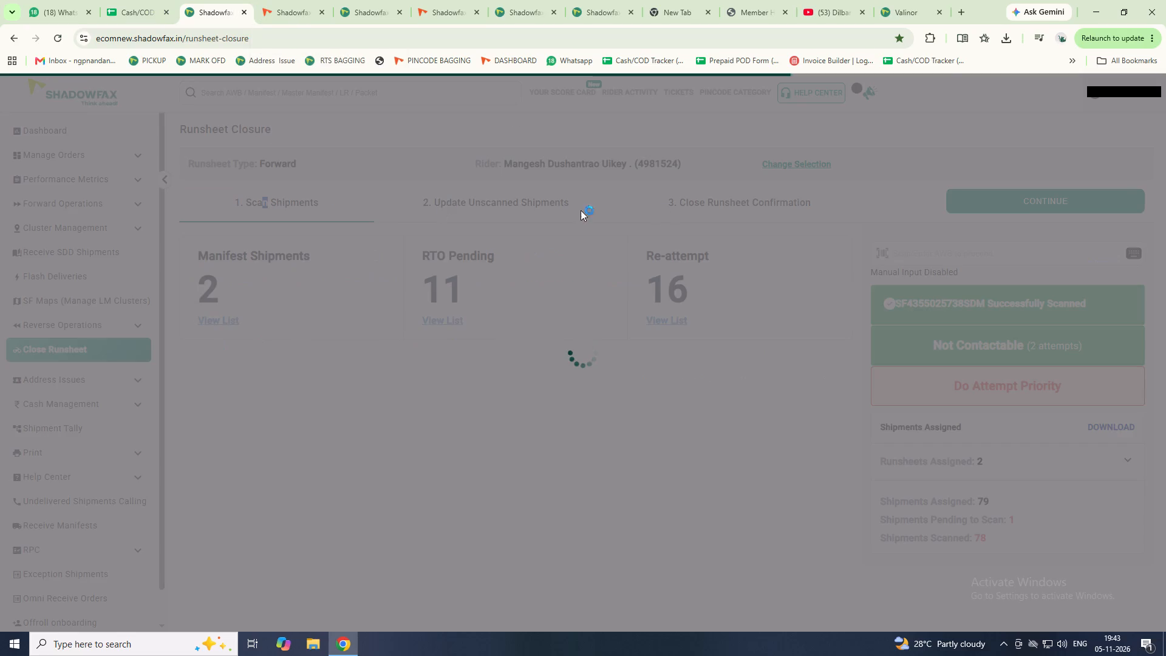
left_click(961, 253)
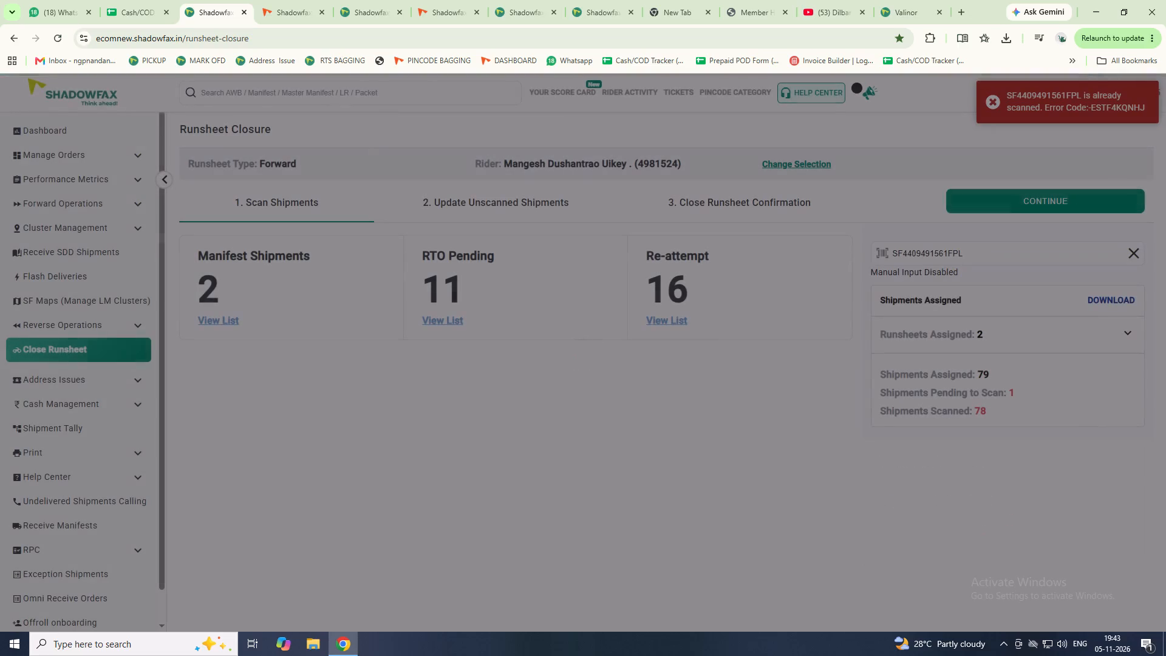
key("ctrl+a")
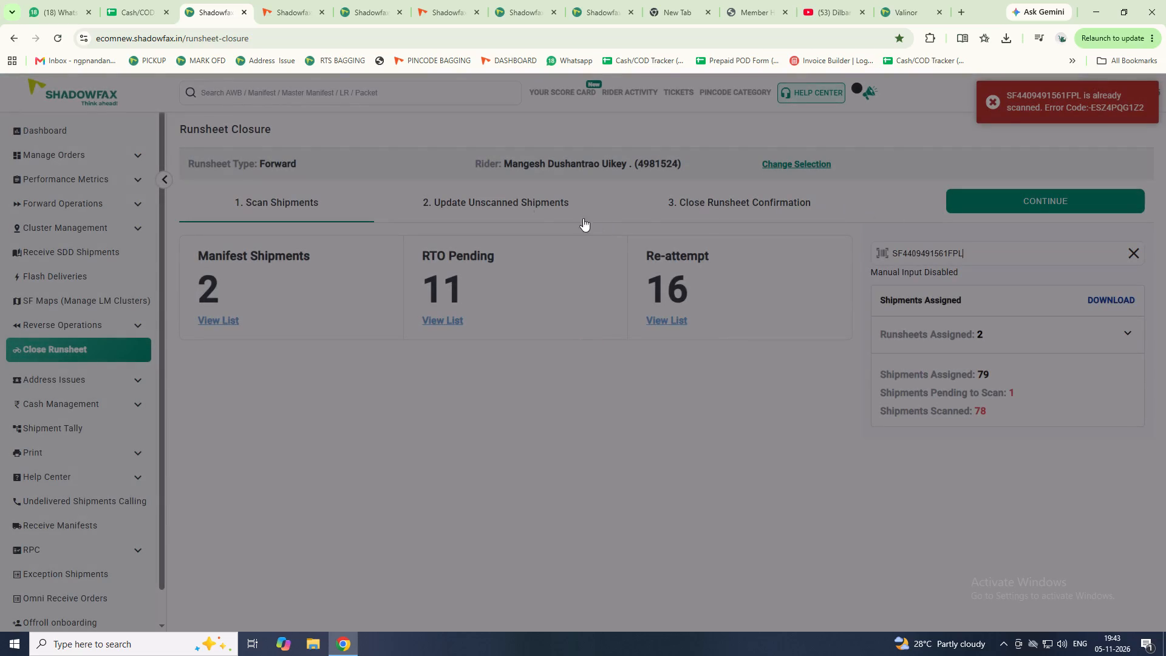
Recheck the unmarked shipments in Update Unscanned Shipments and return to Scan Shipments, selecting the AWB entry in the scan field.
left_click(514, 202)
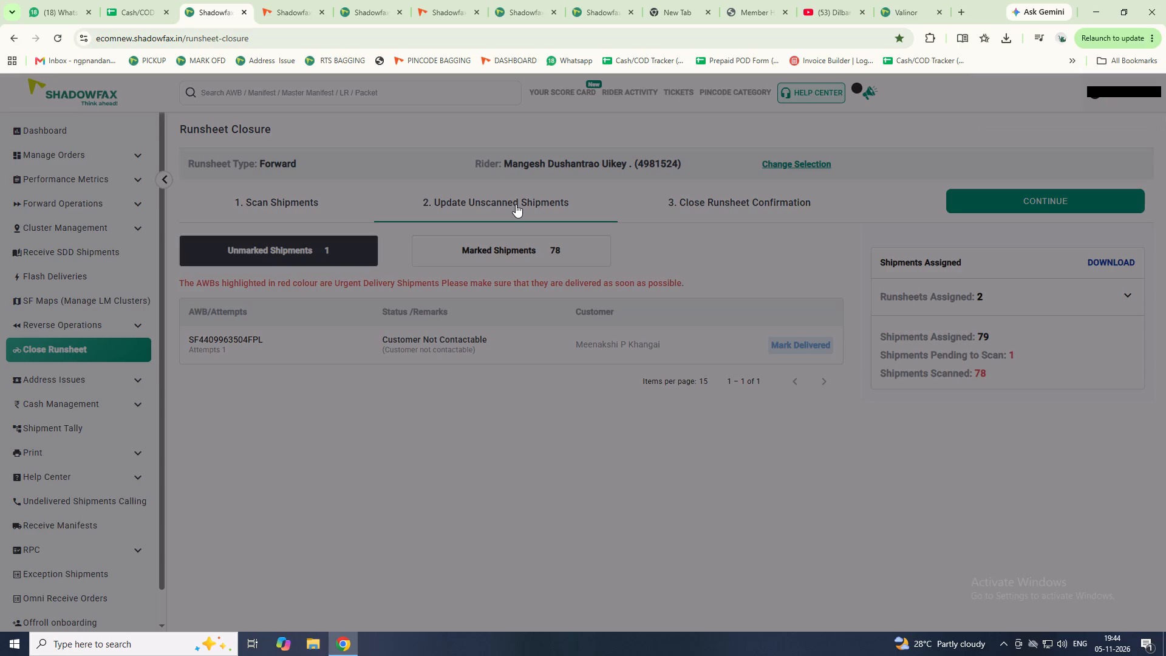
left_click(298, 189)
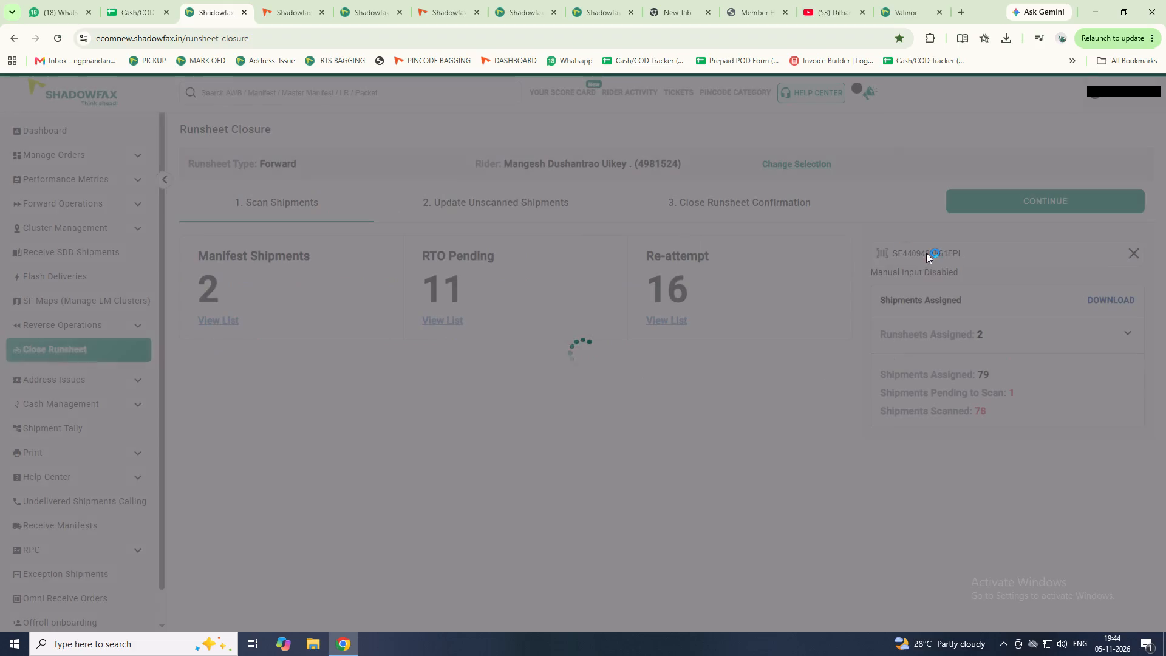
double_click(966, 247)
double_click(963, 254)
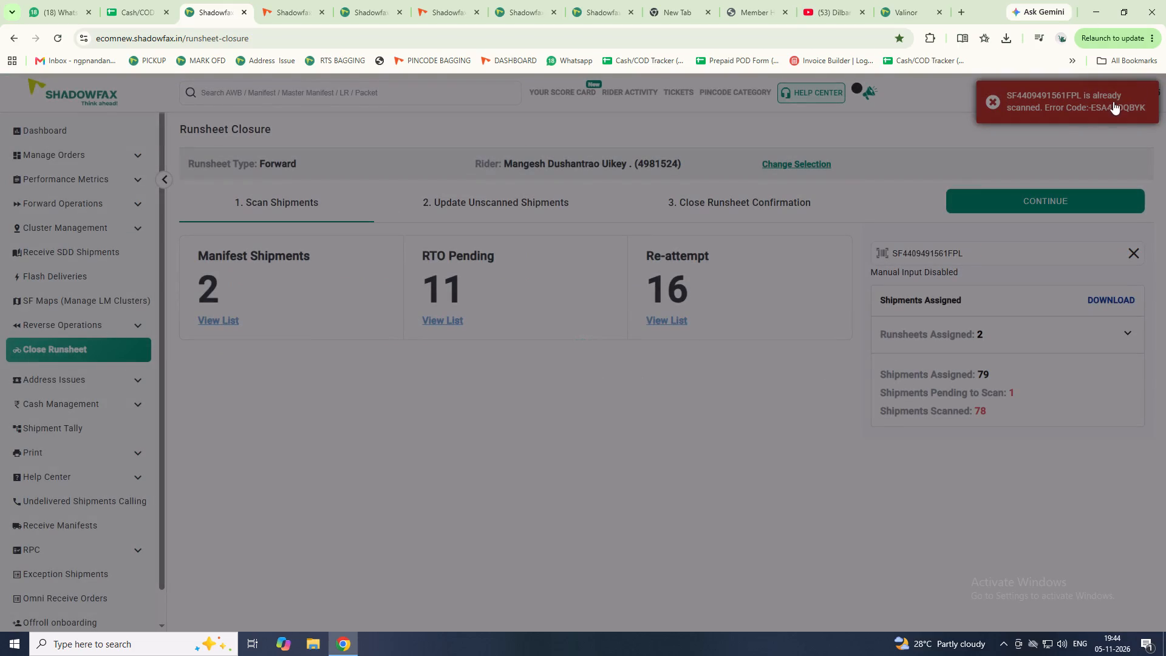
left_click(296, 2)
left_click(245, 93)
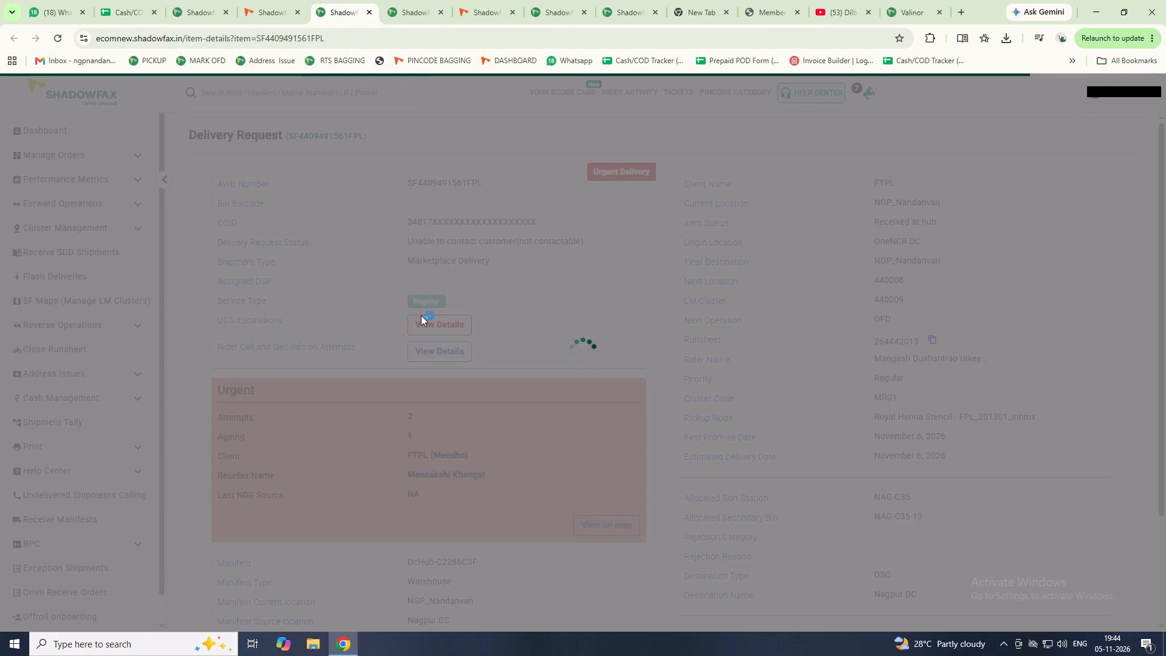
scroll(456, 326, "down", 2)
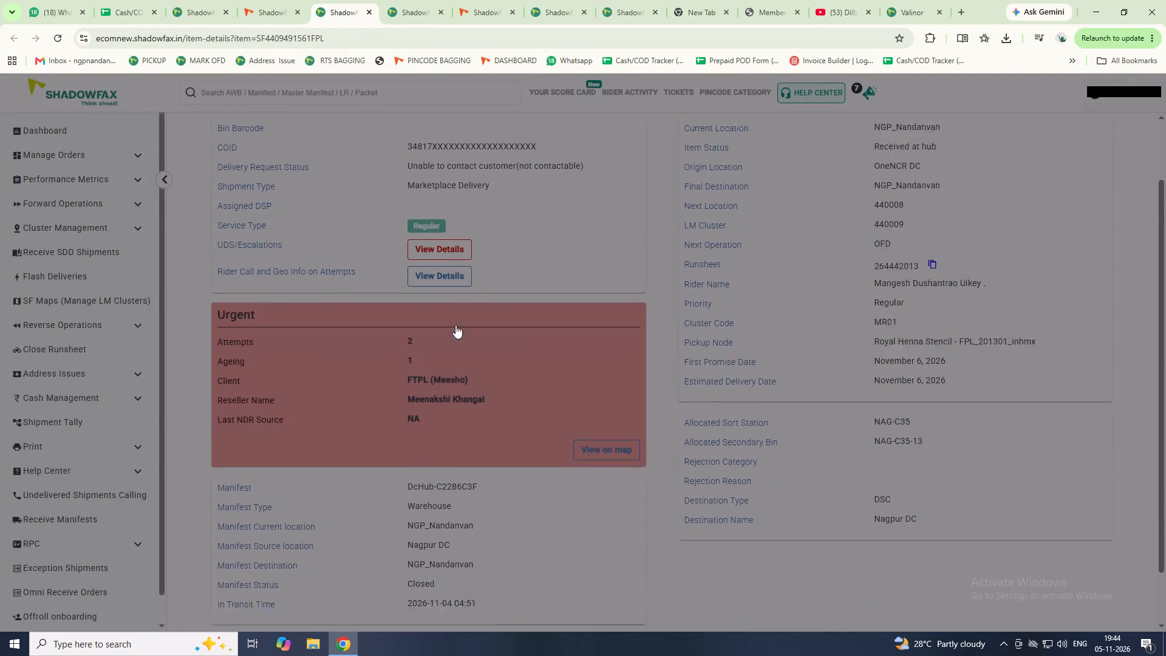
scroll(456, 323, "up", 3)
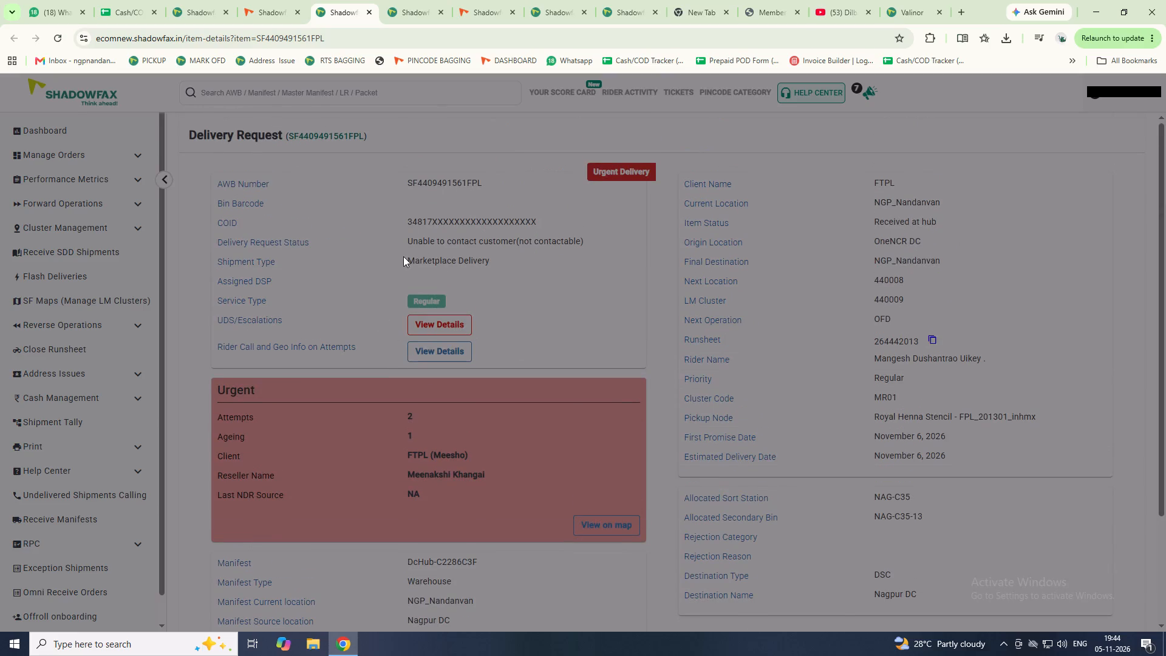
scroll(510, 325, "down", 4)
scroll(819, 499, "down", 4)
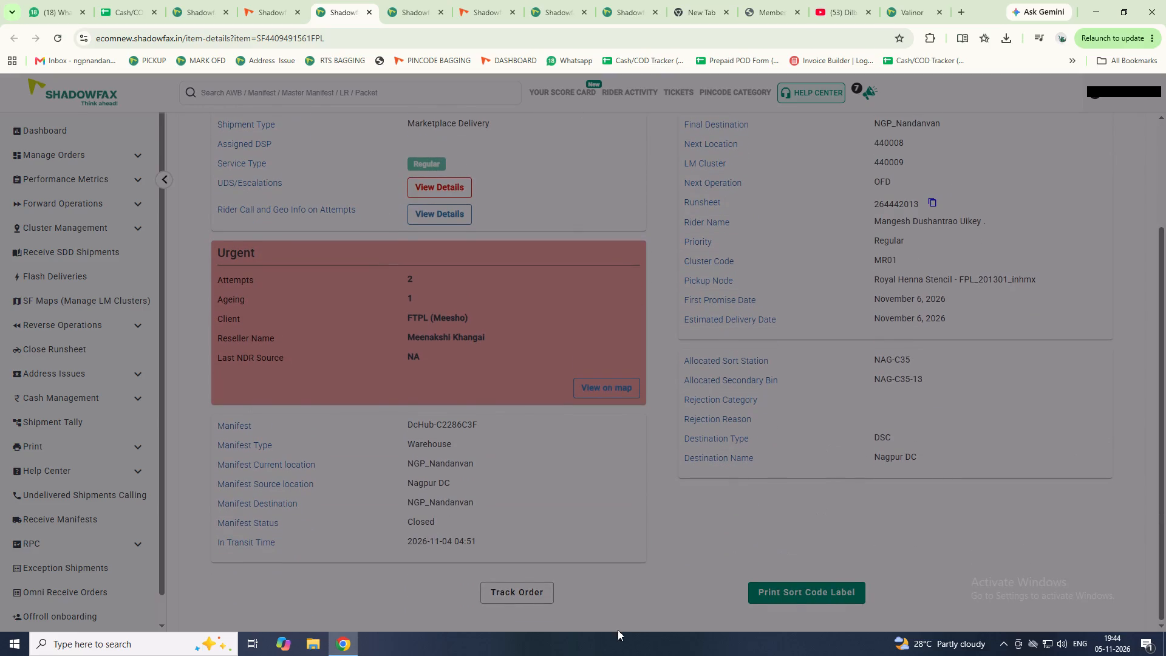
left_click(518, 593)
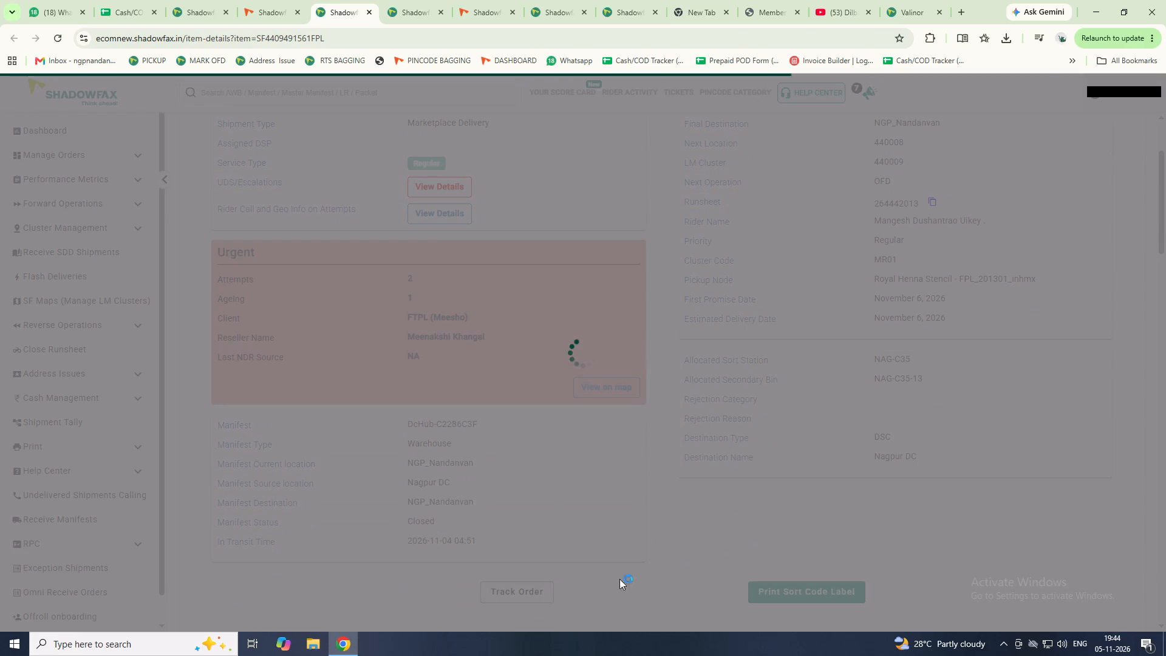
scroll(769, 509, "down", 4)
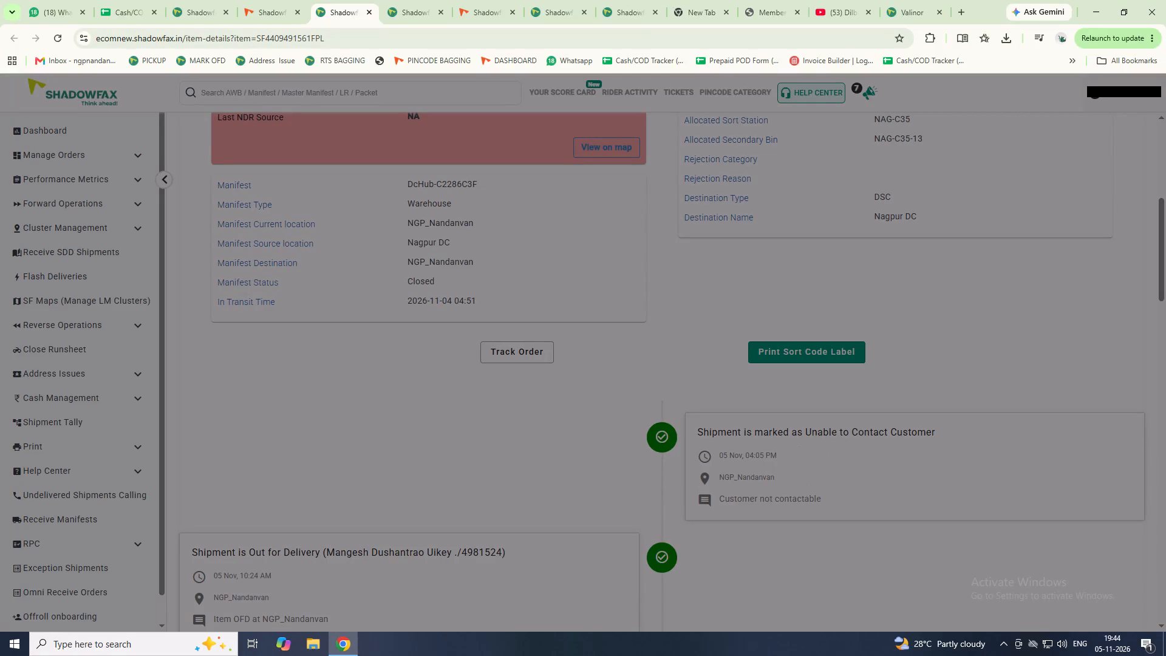
Return to the rider's Runsheet Closure page and open the Update Unscanned Shipments stage.
left_click(131, 5)
left_click(211, 22)
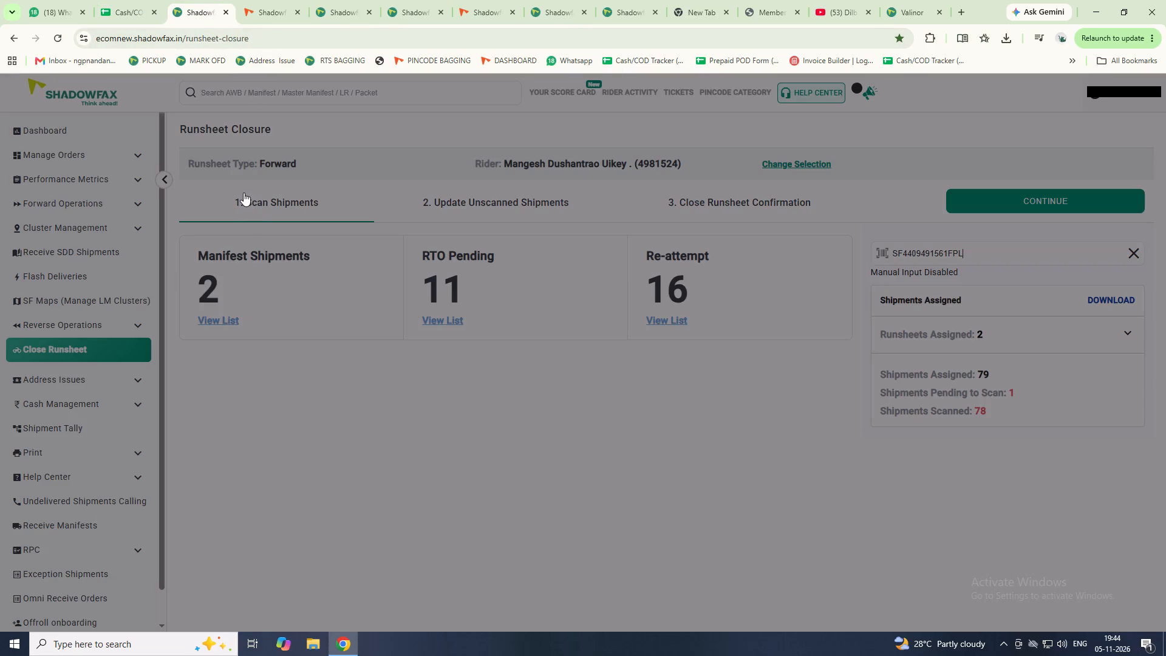
left_click(470, 194)
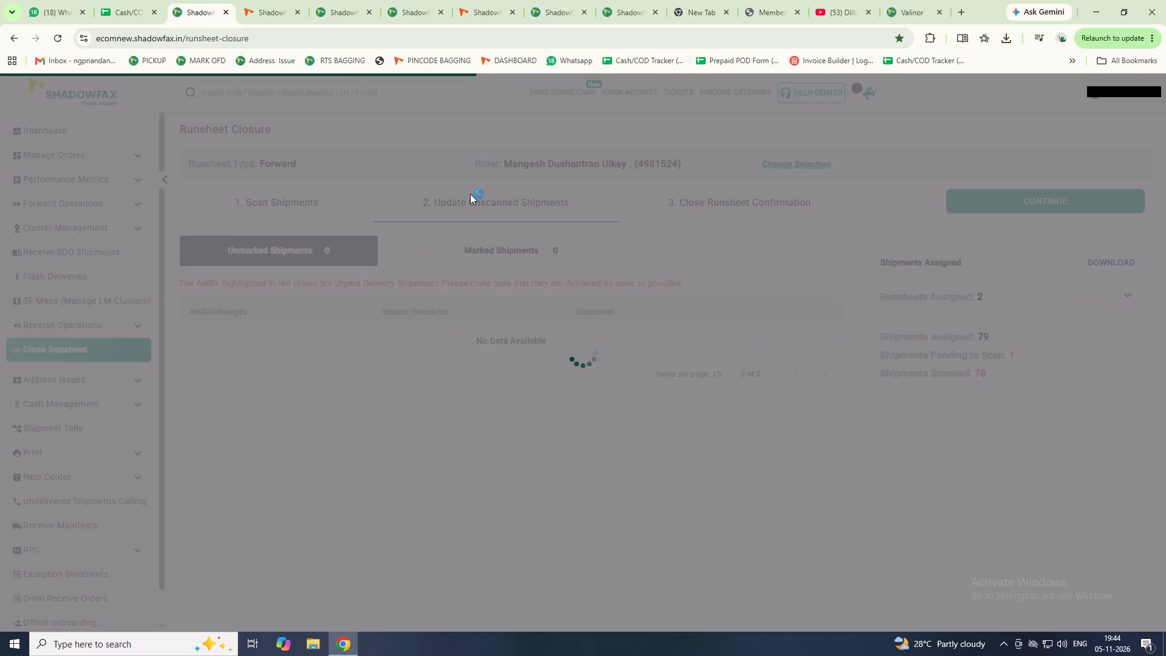
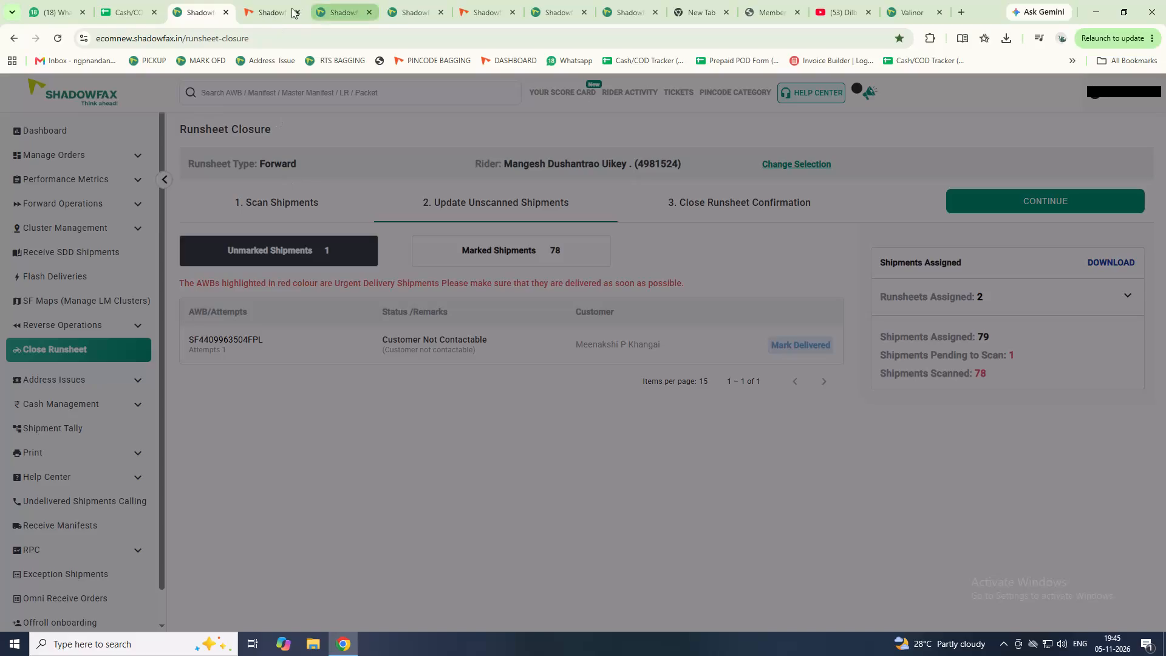
Start a new Forward runsheet closure from the portal dashboard and open the rider selection.
left_click(274, 5)
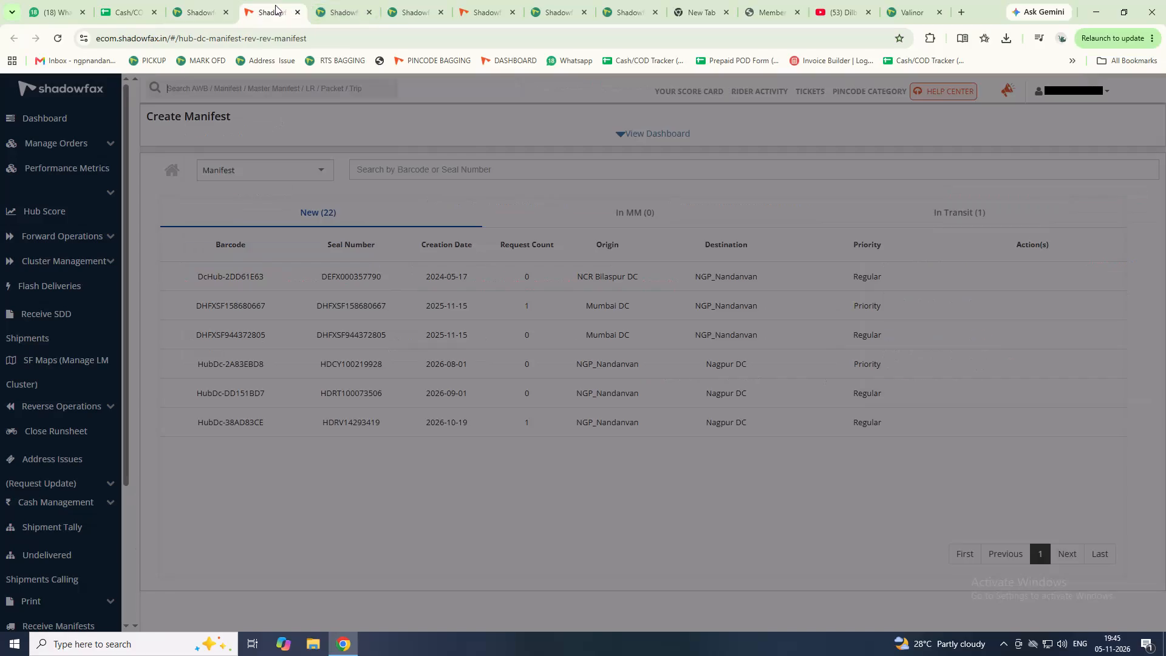
left_click(54, 114)
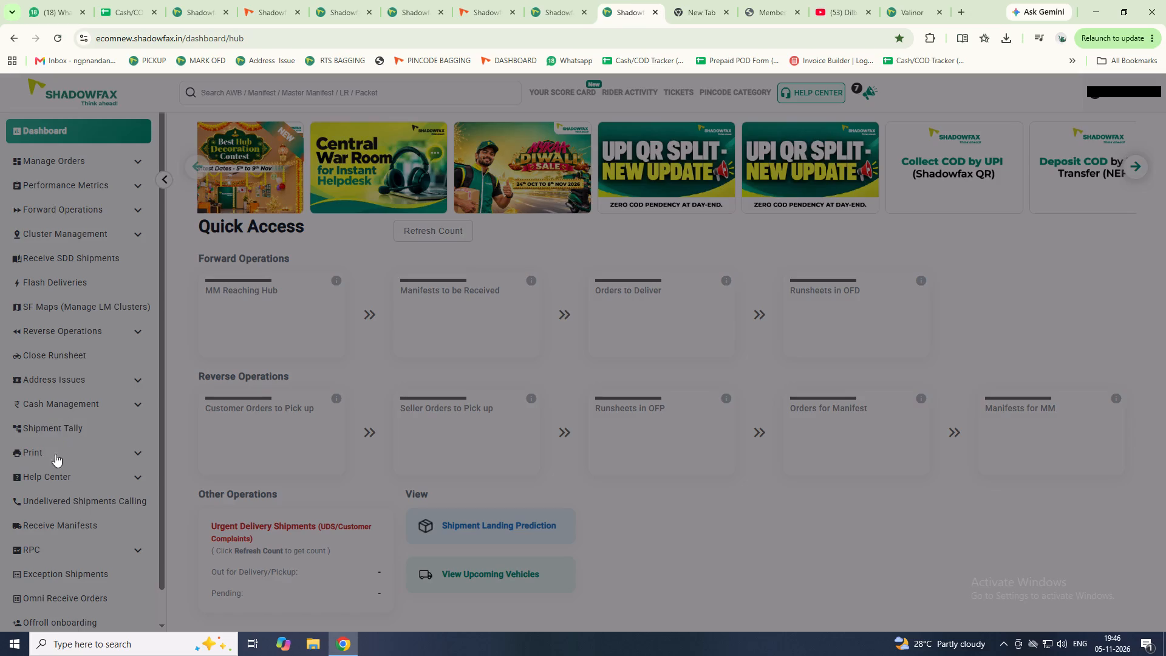
left_click(64, 356)
left_click(485, 192)
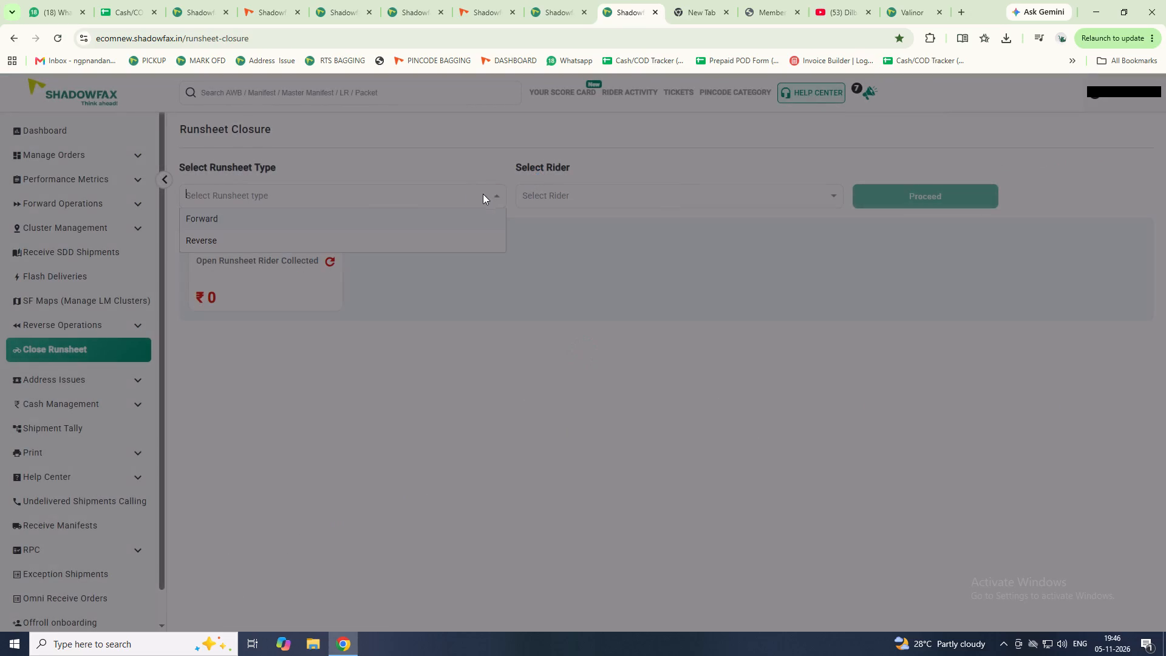
left_click(240, 209)
left_click(564, 193)
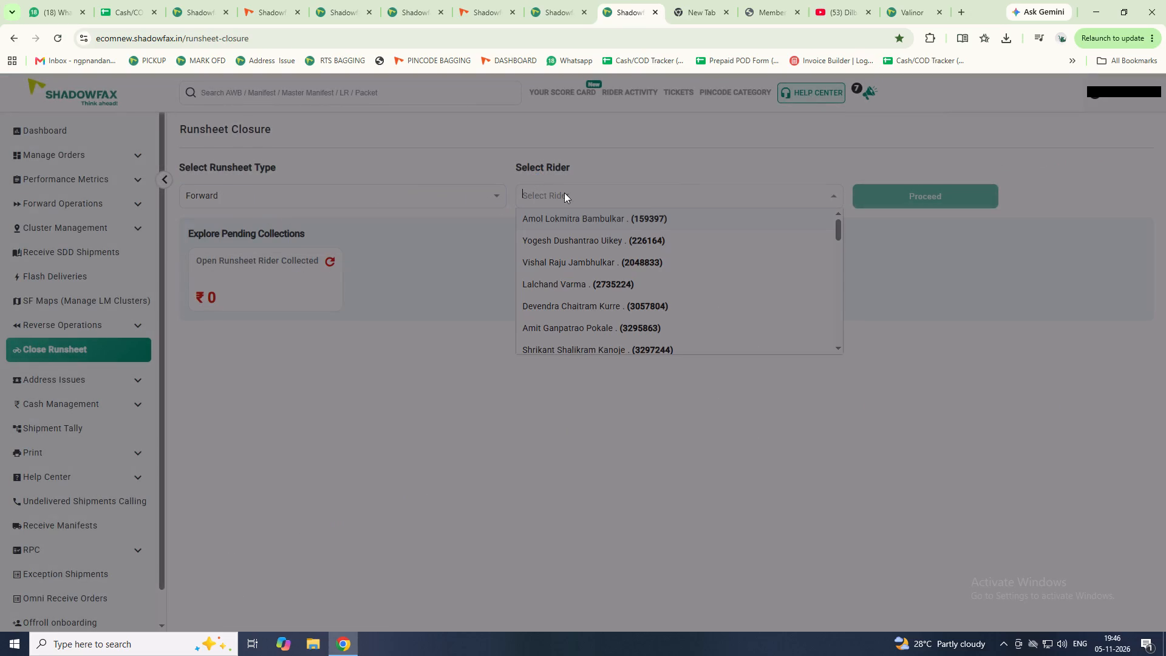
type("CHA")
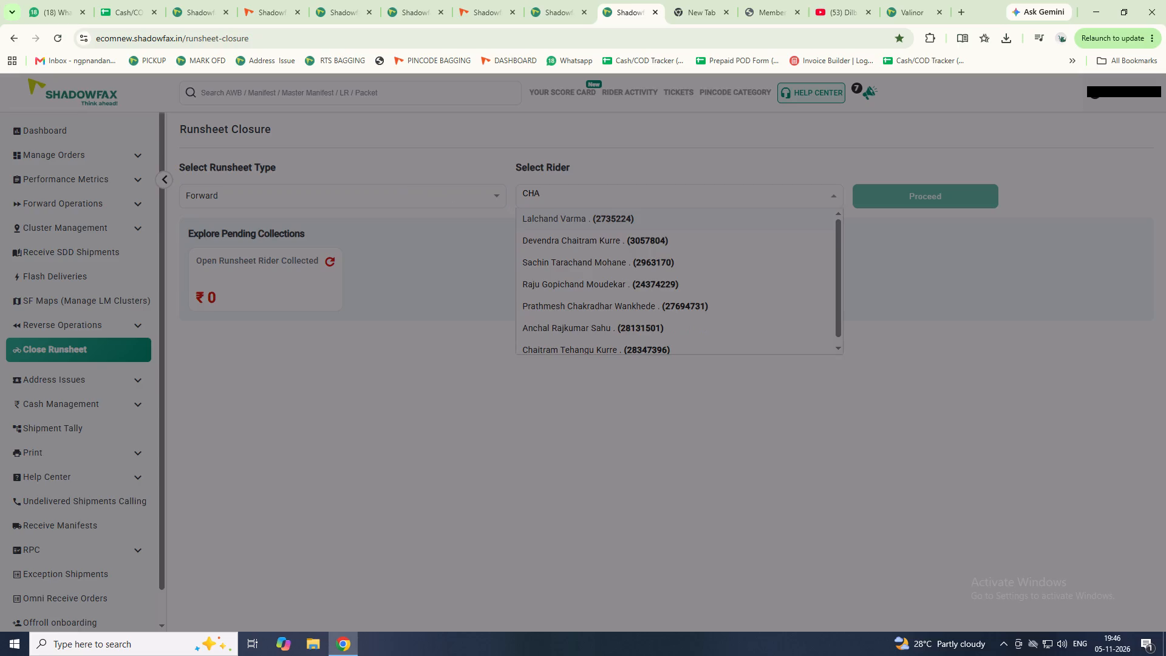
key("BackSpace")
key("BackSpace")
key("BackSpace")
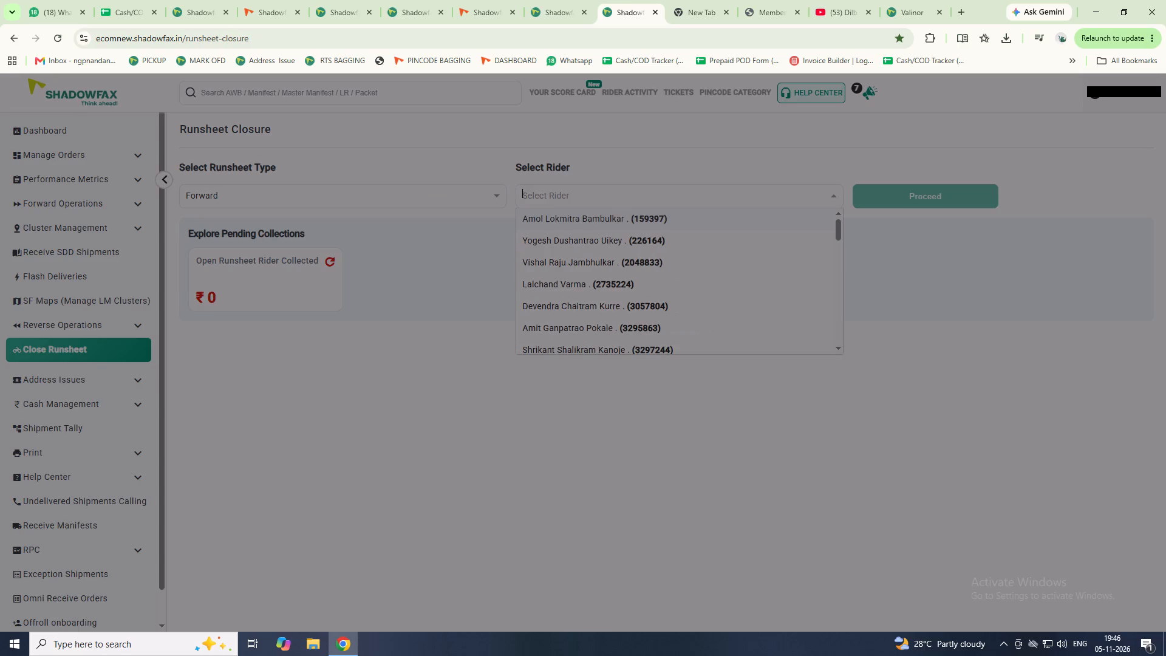
Find rider Omprakash by searching for OM and load his Forward runsheet for closure.
type("OM")
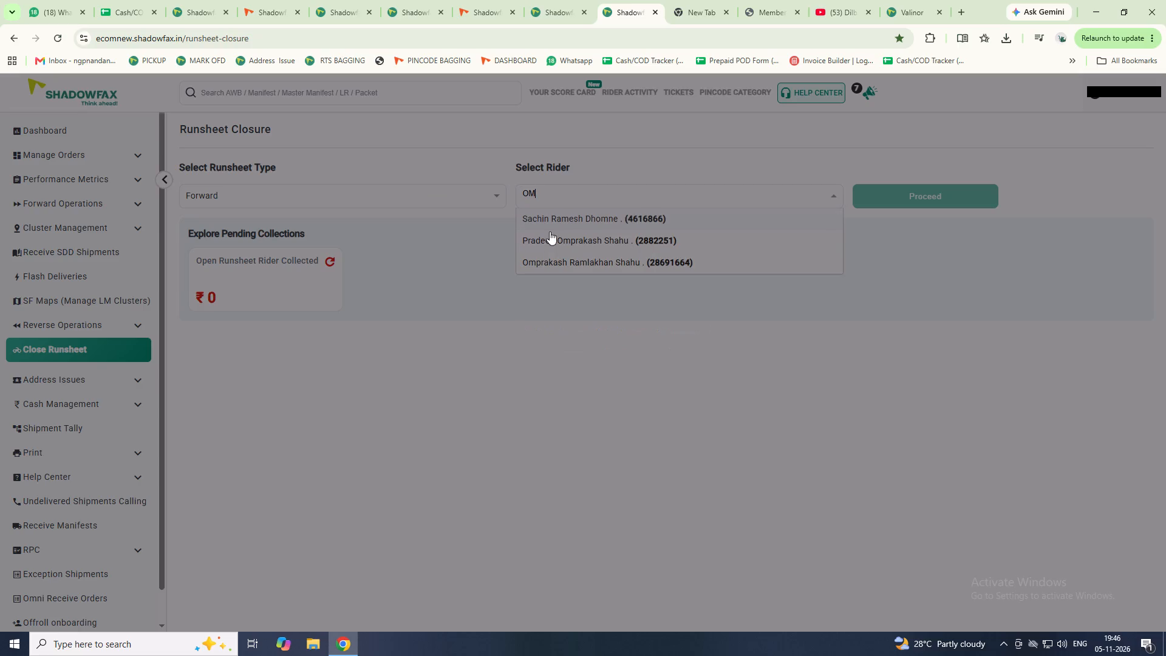
left_click(550, 258)
left_click(910, 201)
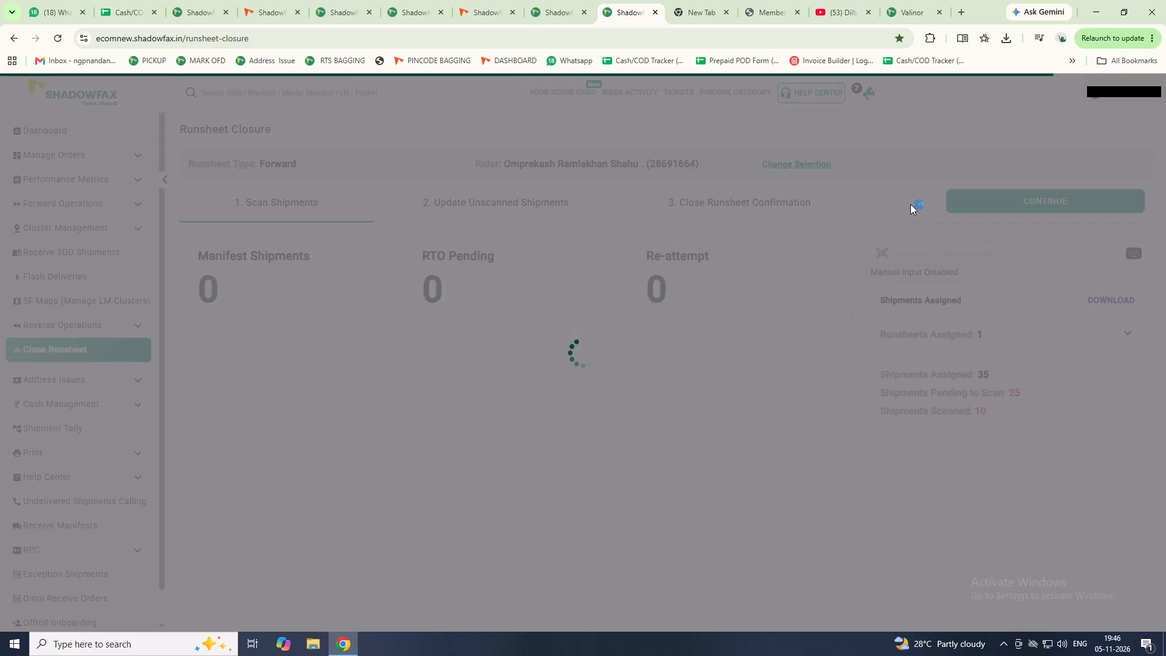
left_click(930, 255)
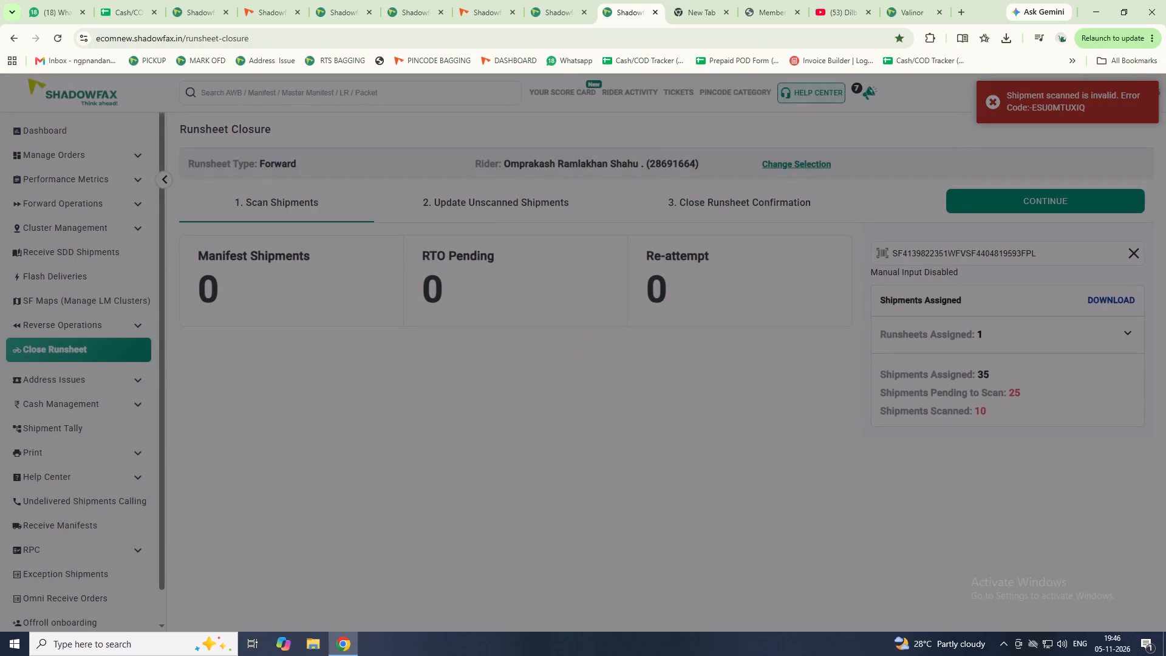
key("ctrl+a")
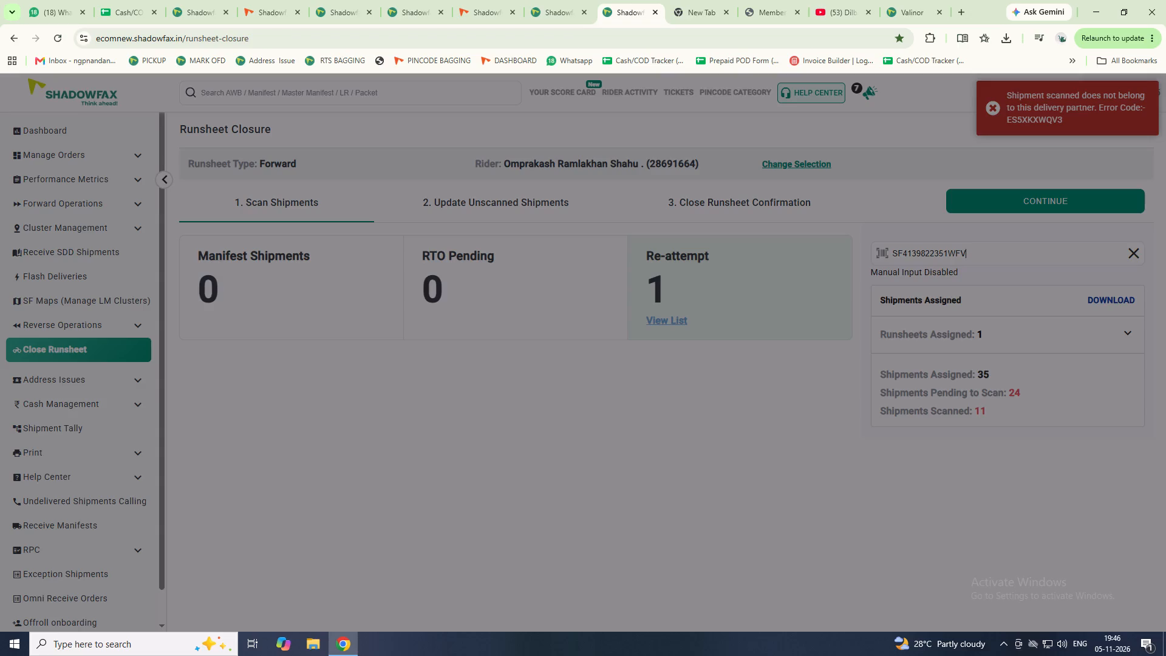
key("ctrl+a")
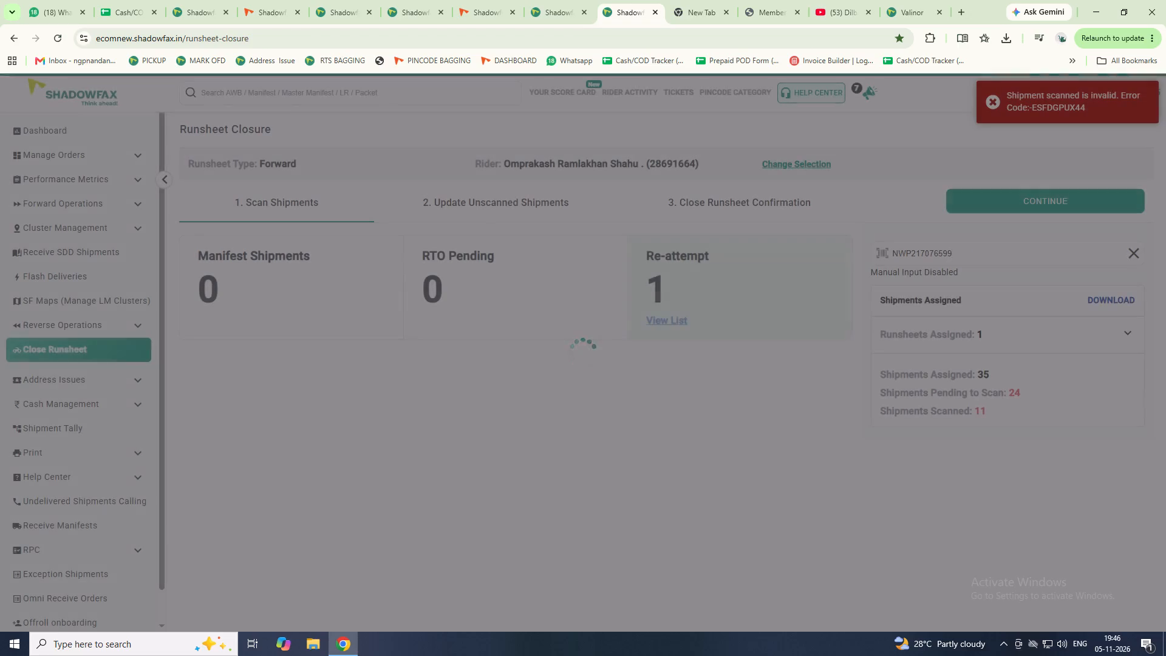
key("ctrl+a")
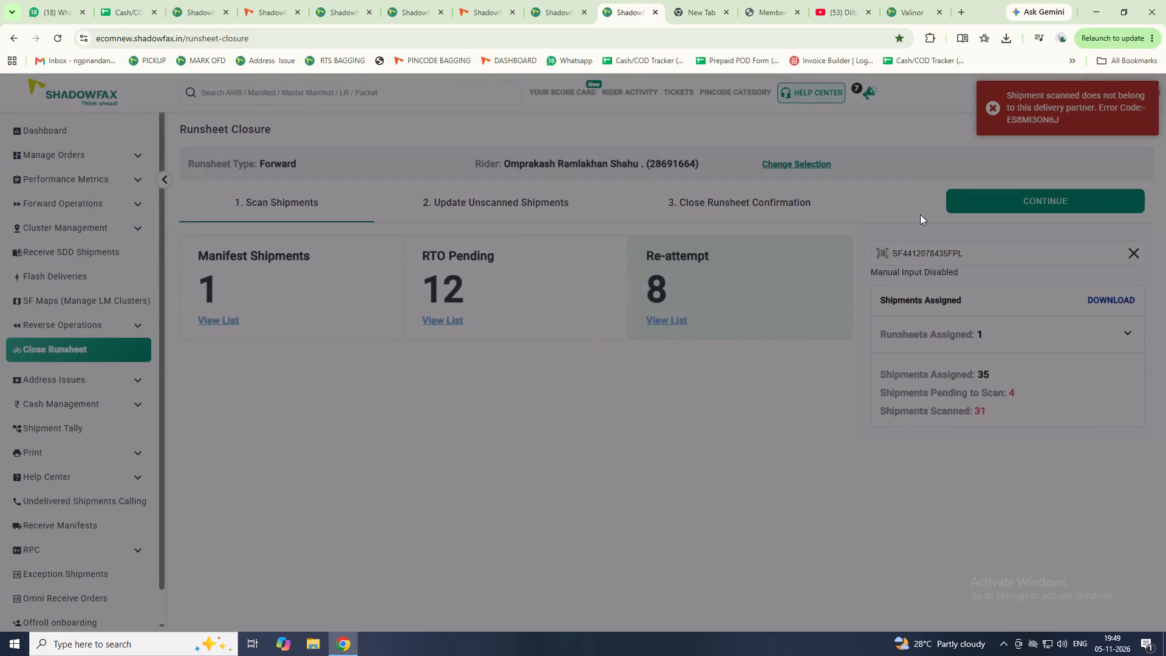
key("ctrl+a")
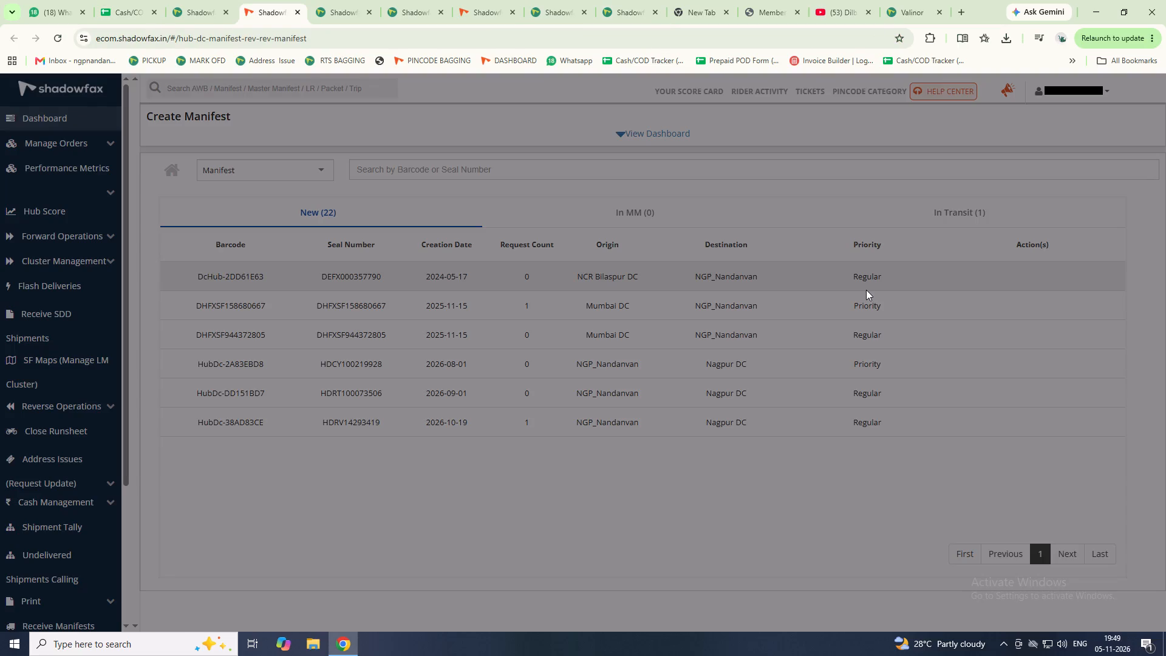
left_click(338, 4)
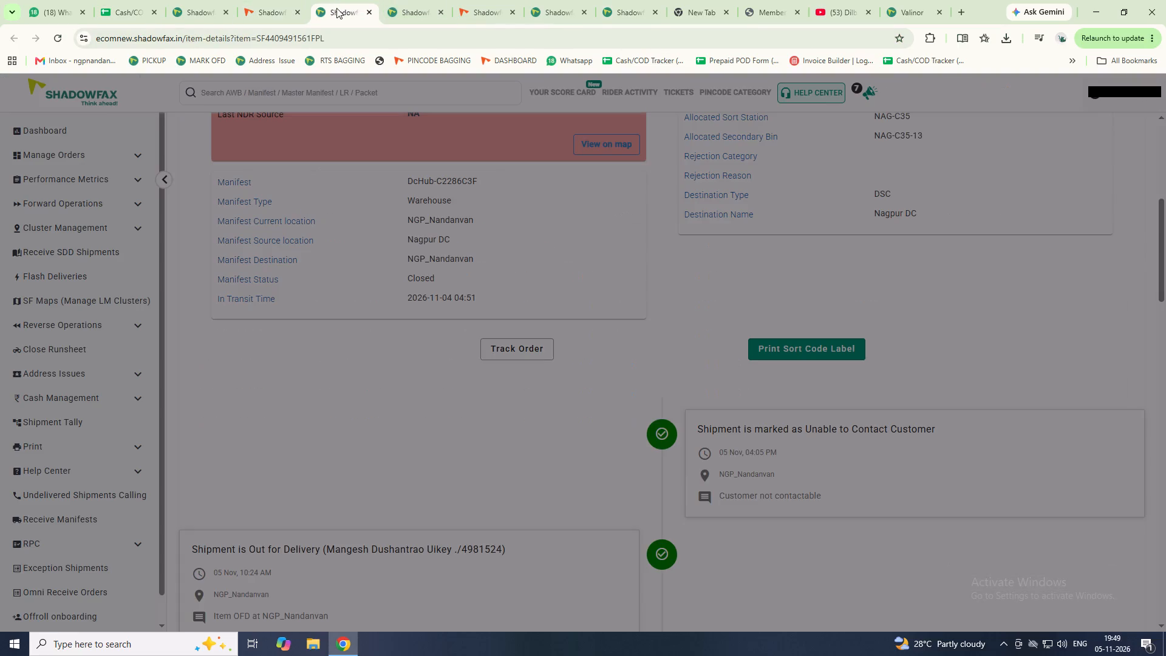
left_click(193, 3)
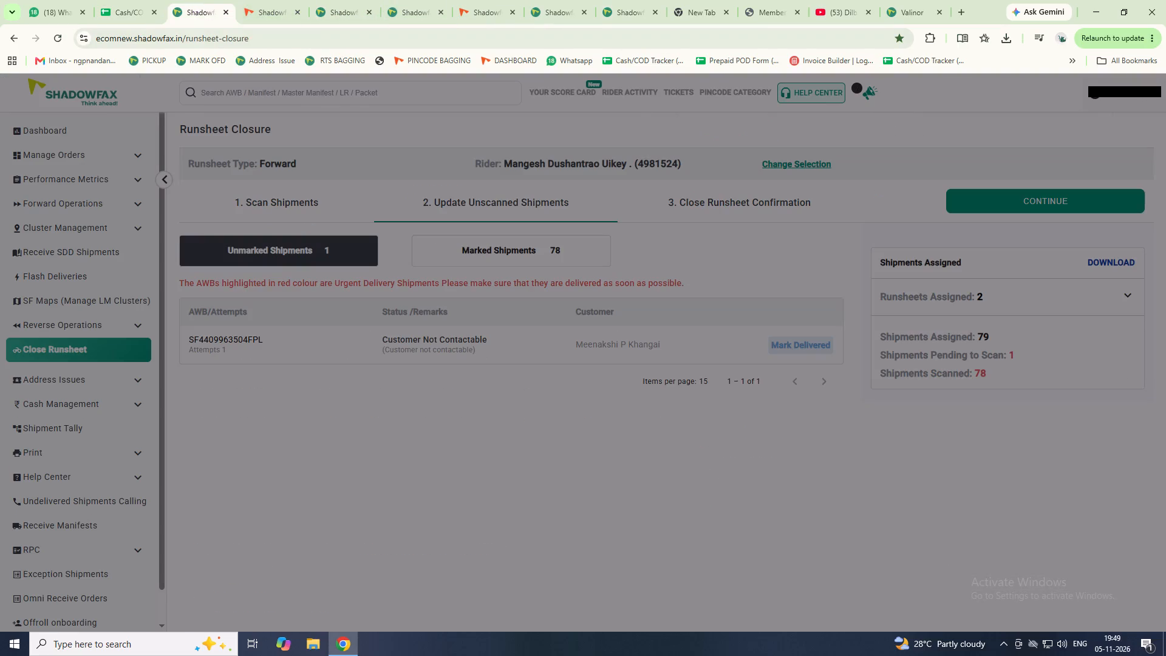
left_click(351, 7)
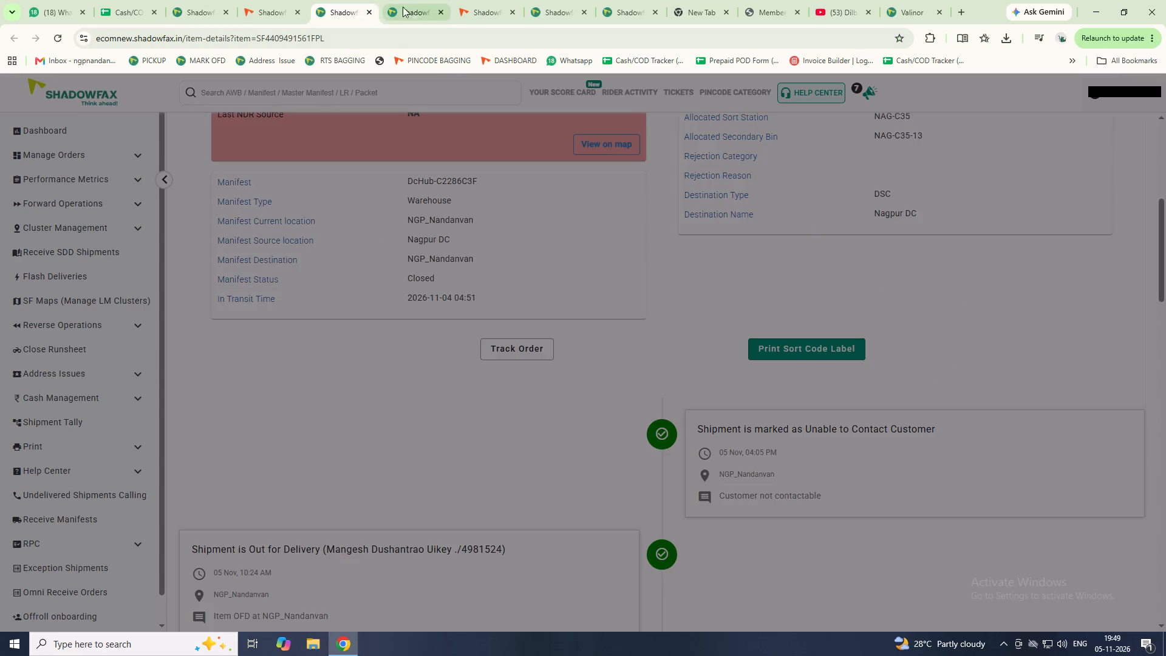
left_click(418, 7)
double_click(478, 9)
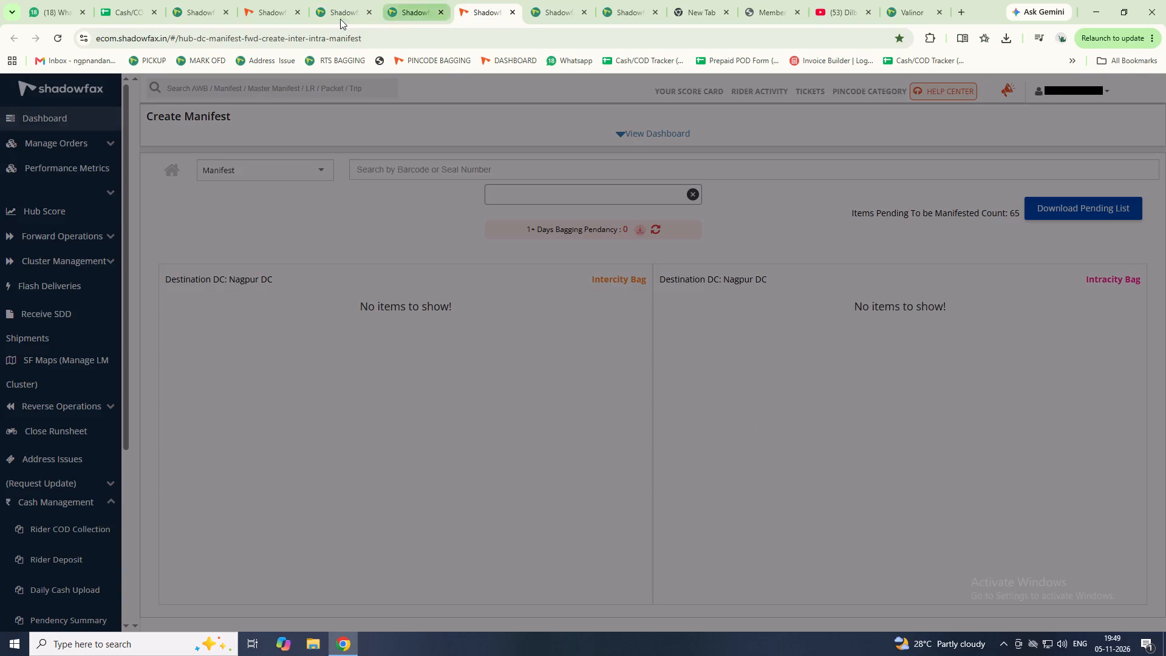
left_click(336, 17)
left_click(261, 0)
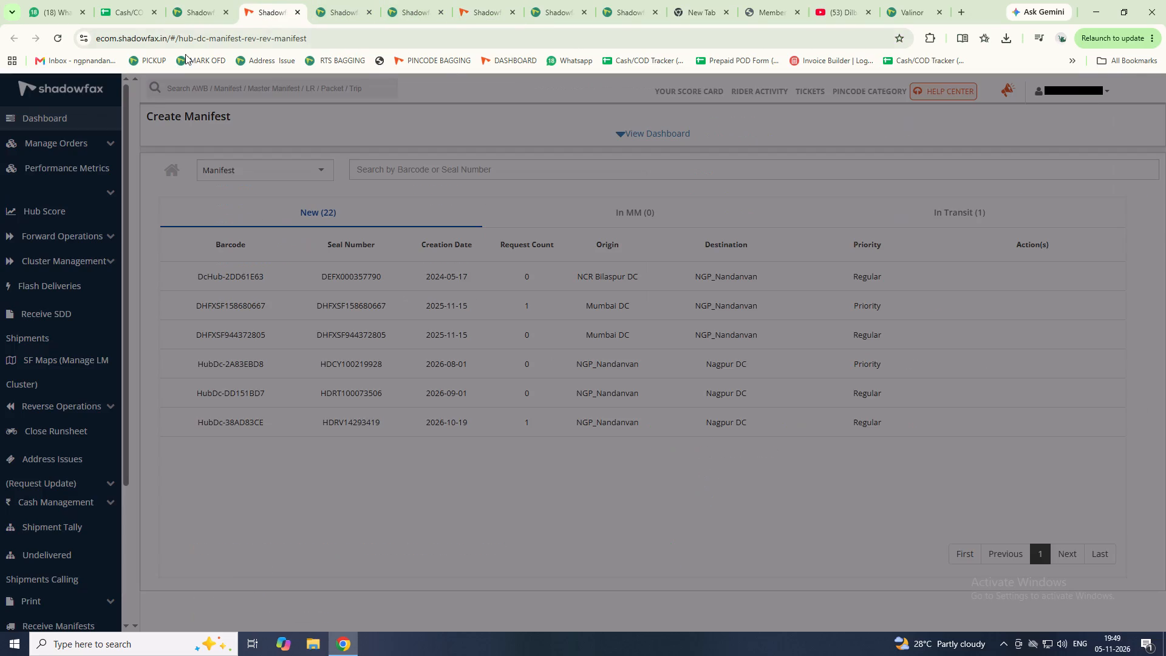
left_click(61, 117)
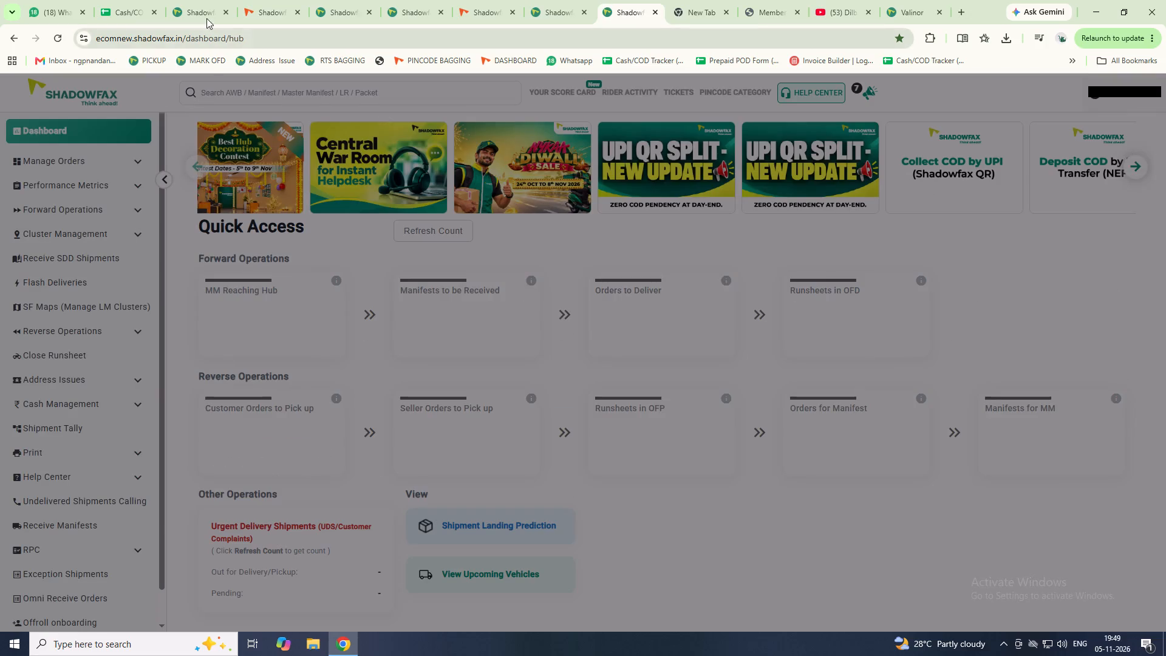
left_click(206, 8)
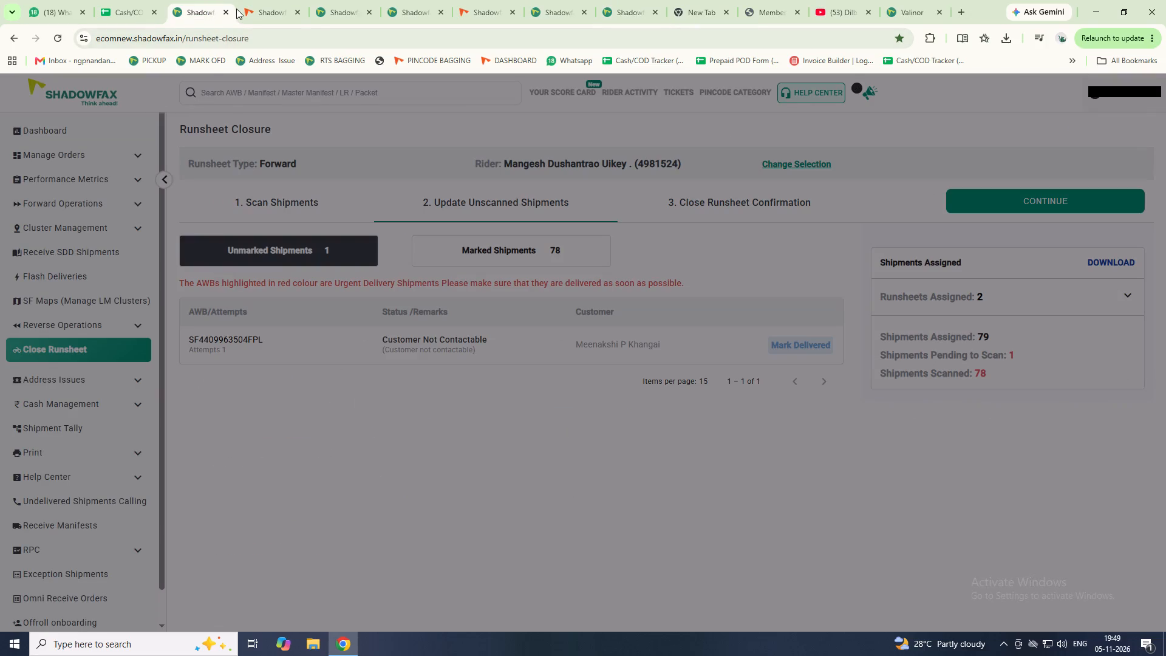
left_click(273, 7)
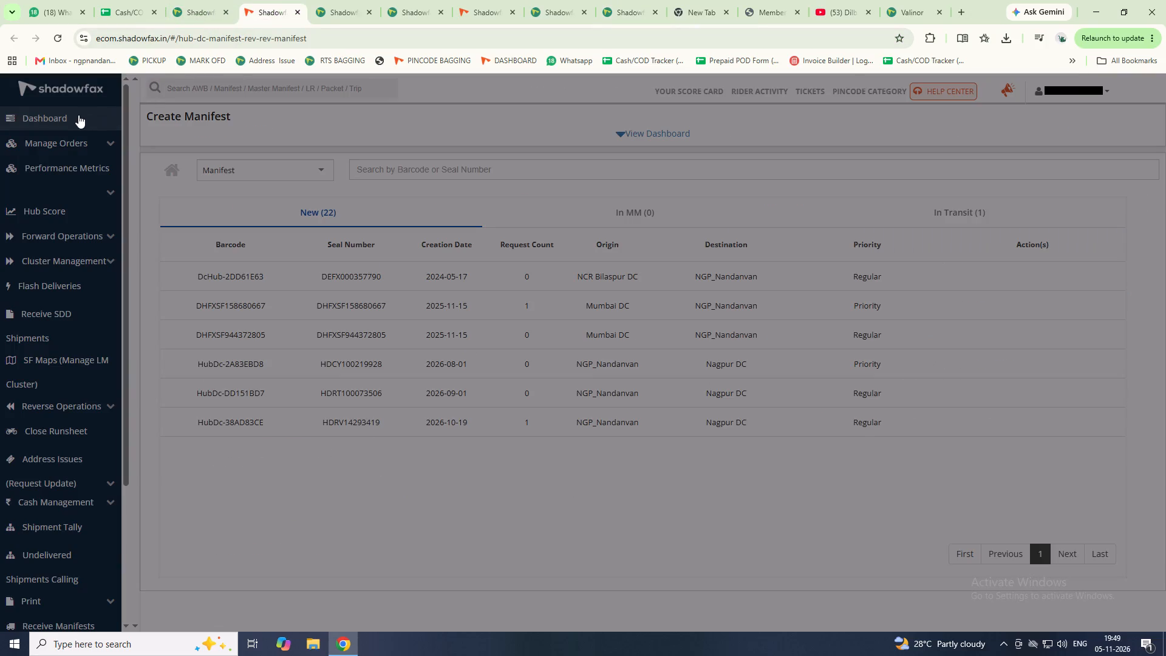
Reopen Runsheet Closure from the dashboard with the runsheet type set to Forward, and open the rider selection.
left_click(78, 115)
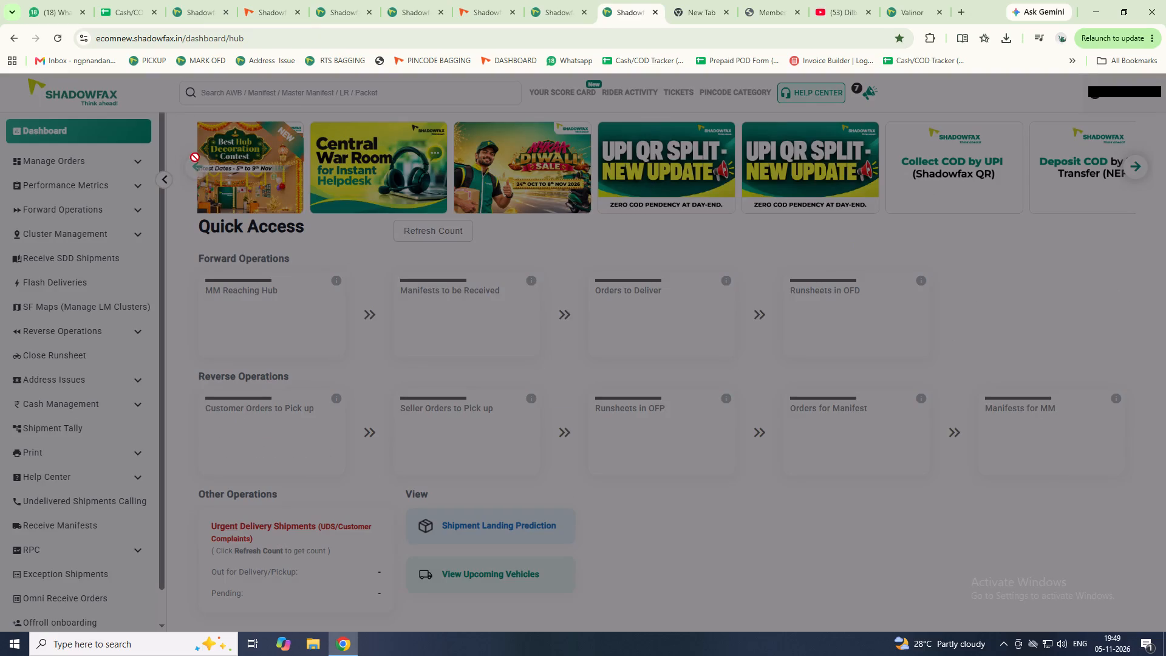
left_click(669, 315)
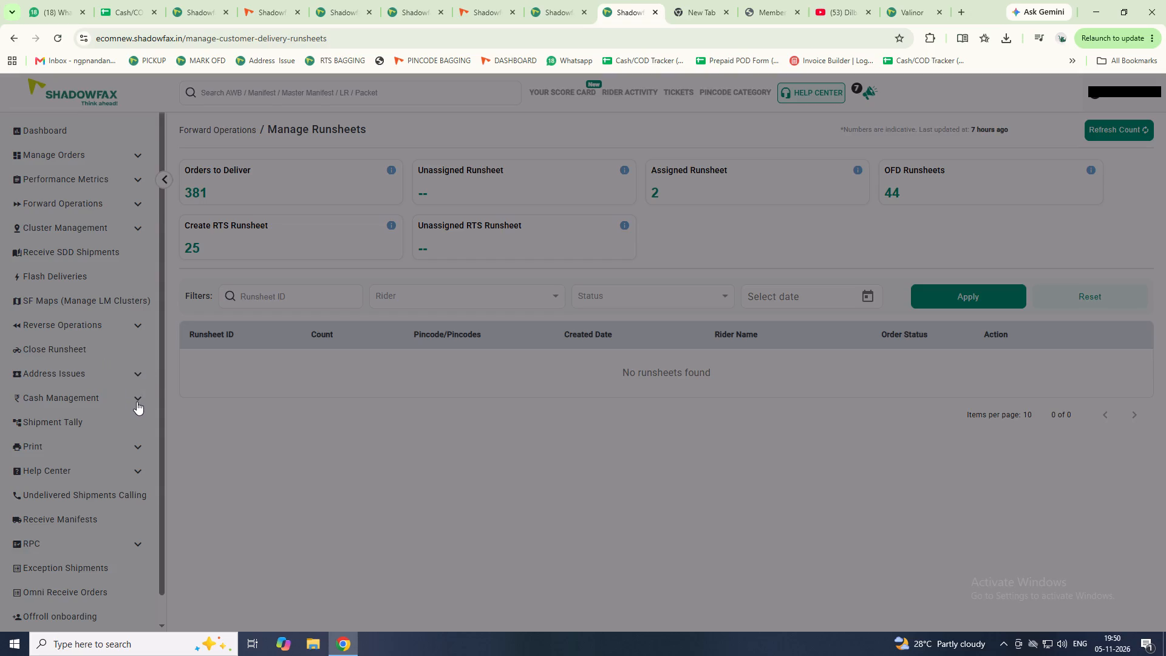
left_click(116, 351)
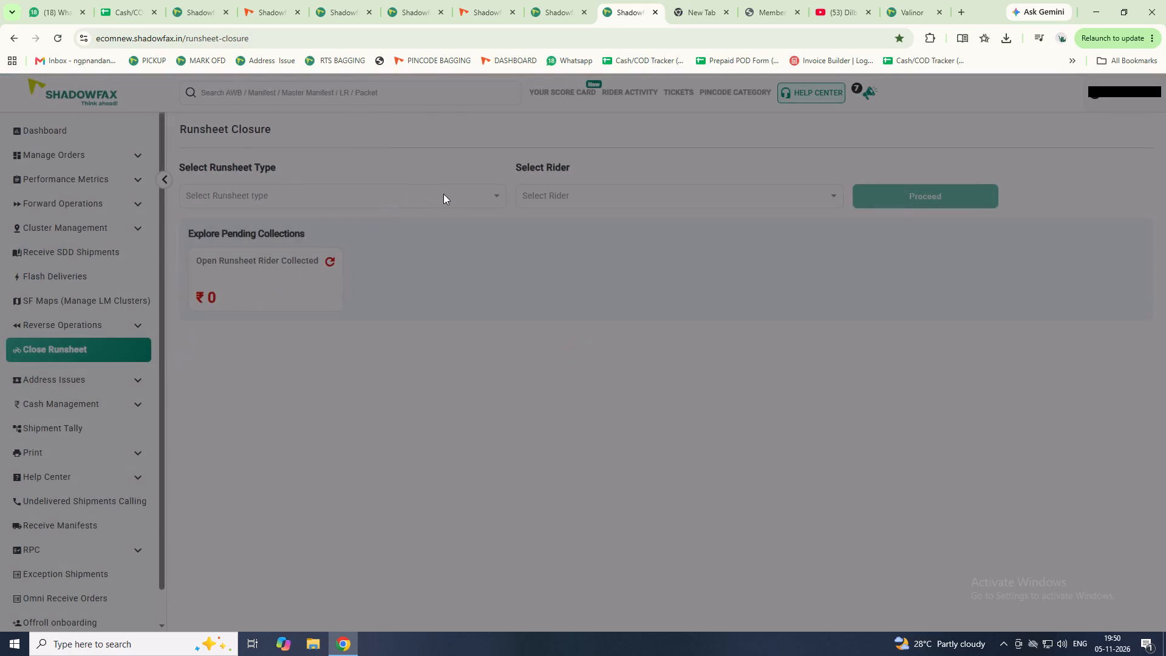
left_click(446, 194)
left_click_drag(256, 218, 263, 216)
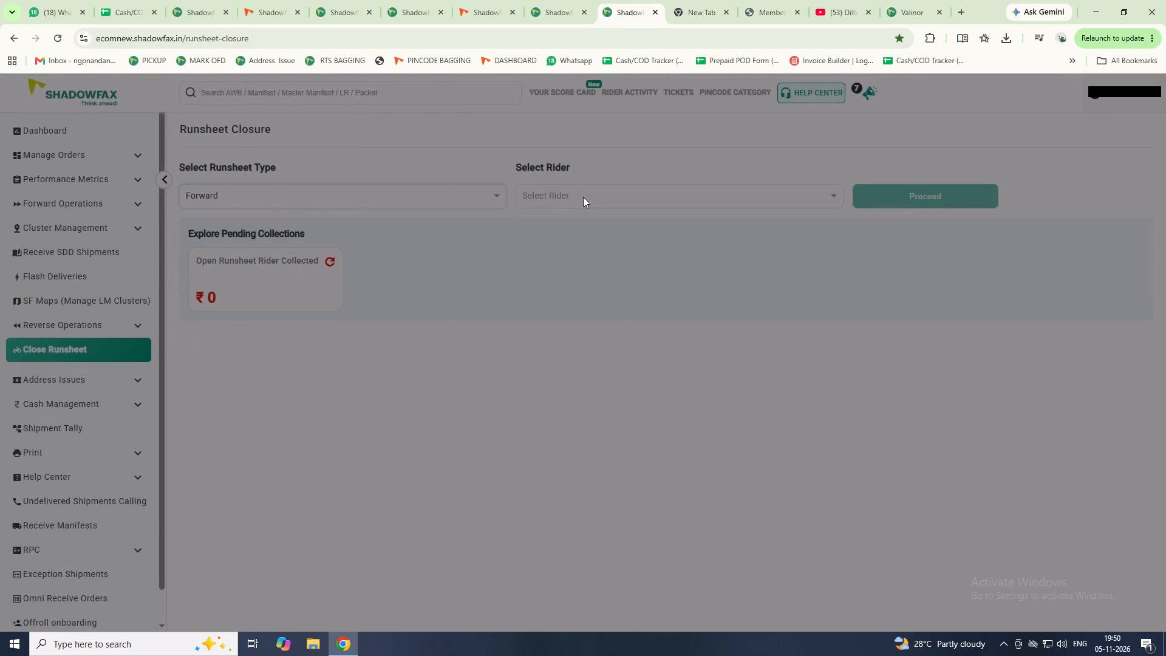
left_click(583, 197)
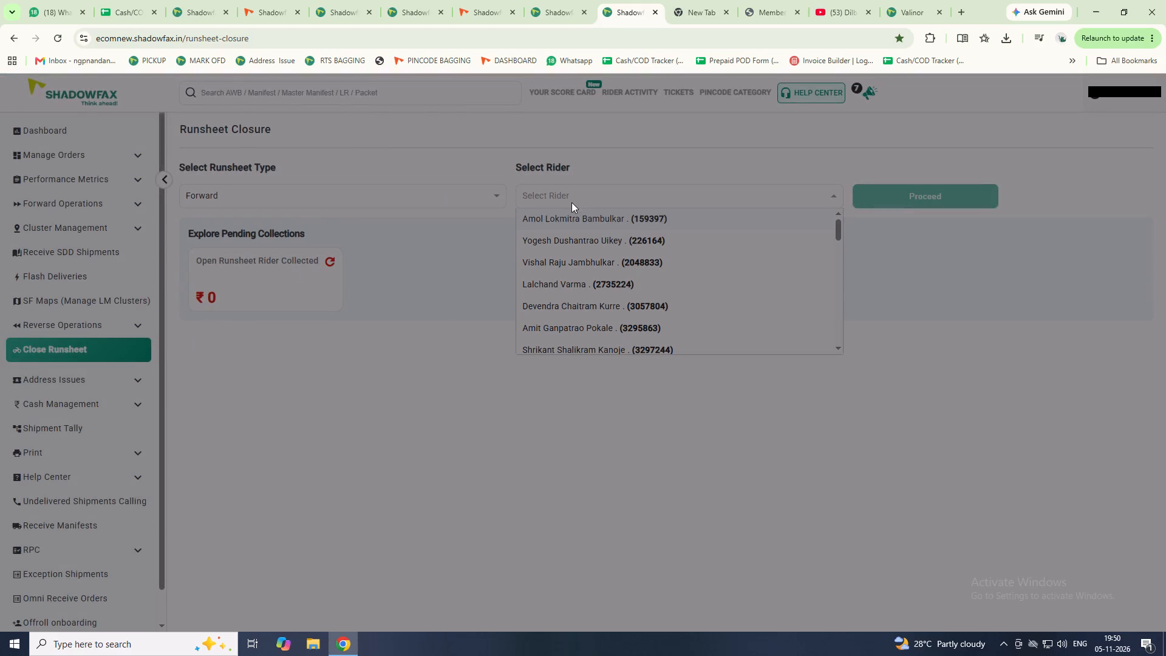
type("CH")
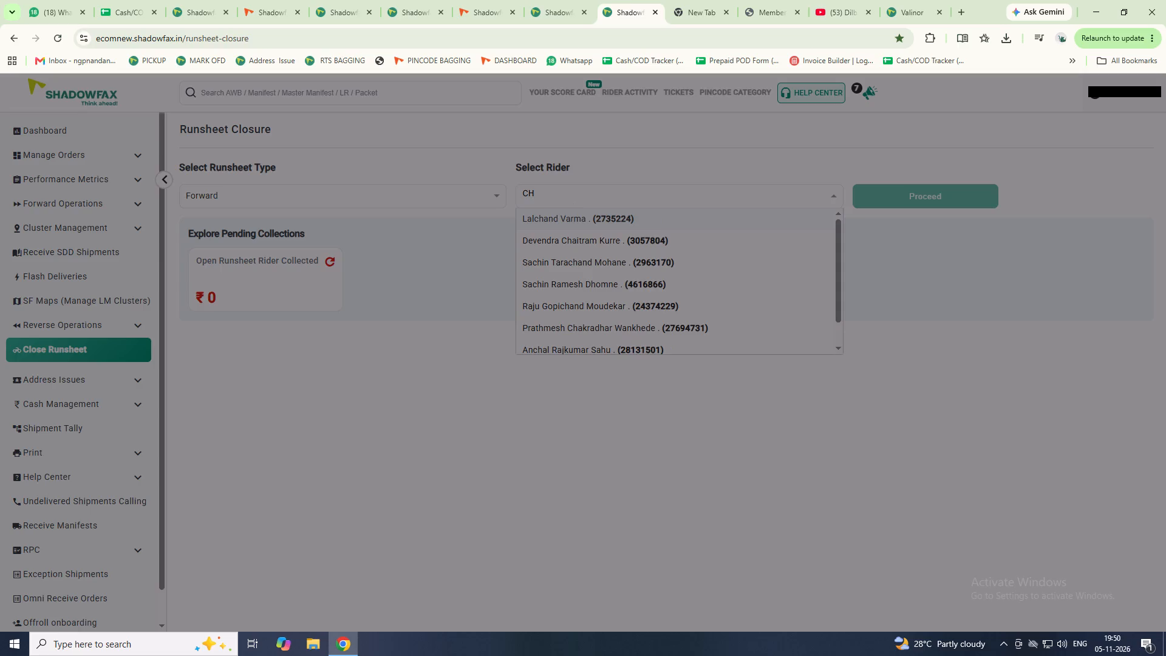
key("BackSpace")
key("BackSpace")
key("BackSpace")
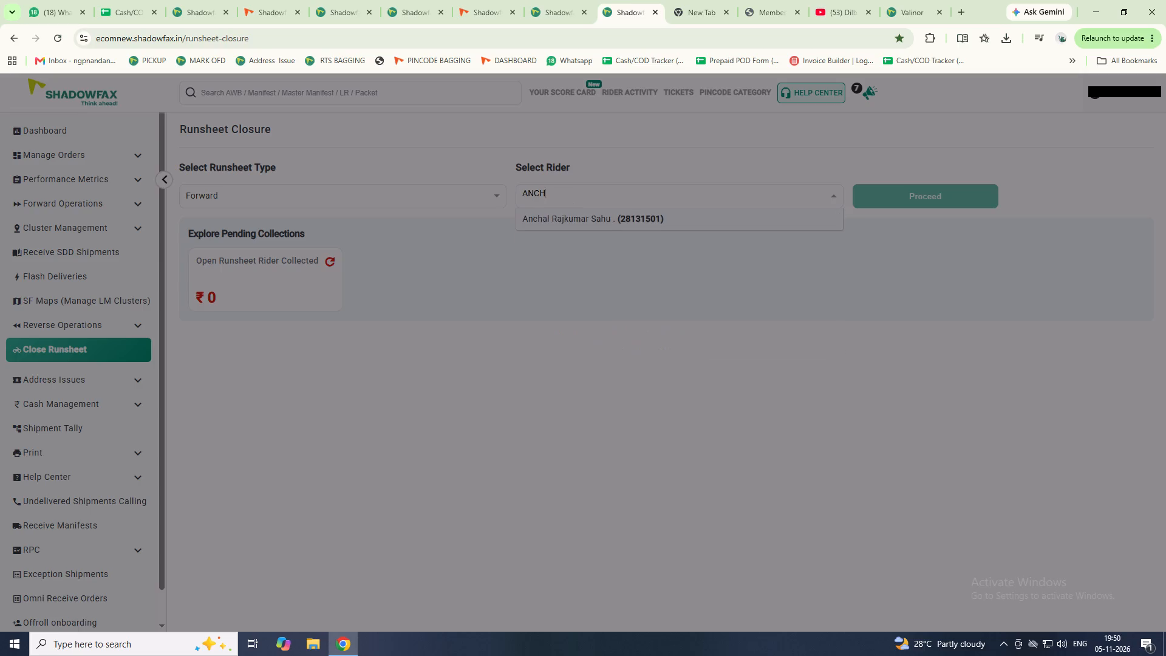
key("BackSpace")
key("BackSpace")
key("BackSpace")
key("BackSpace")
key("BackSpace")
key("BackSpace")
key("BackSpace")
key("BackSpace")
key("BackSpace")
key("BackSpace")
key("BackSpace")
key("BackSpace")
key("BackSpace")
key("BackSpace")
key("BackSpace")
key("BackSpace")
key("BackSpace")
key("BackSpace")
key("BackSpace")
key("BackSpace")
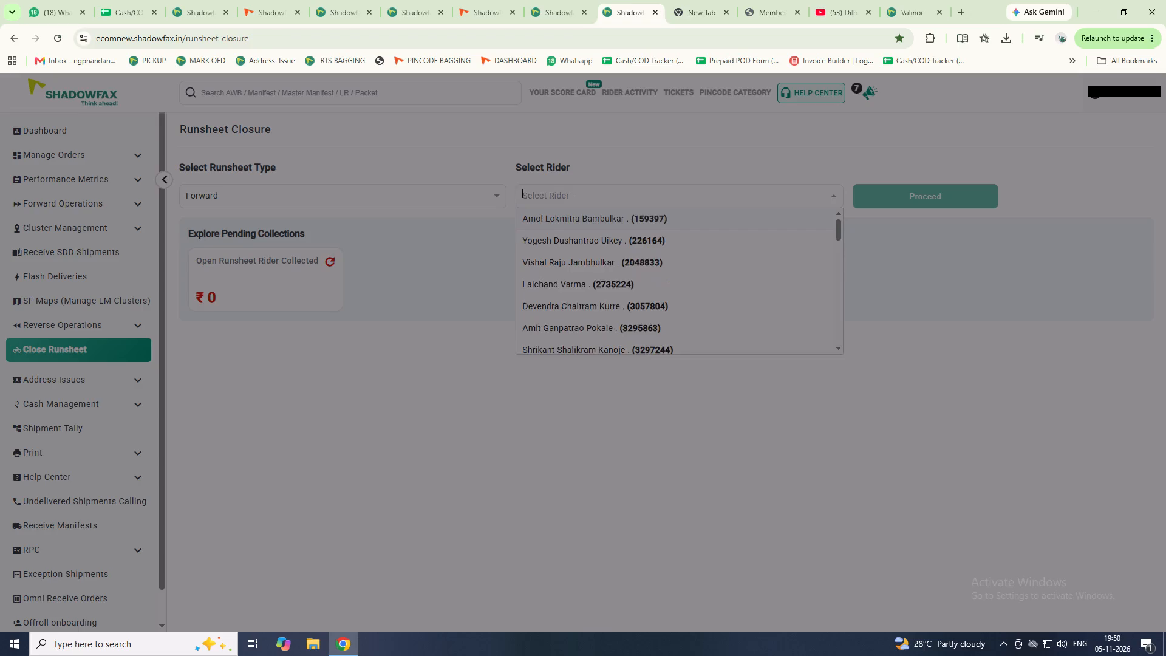
Search for rider OM, select Omprakash and load his Forward runsheet again.
type("OM")
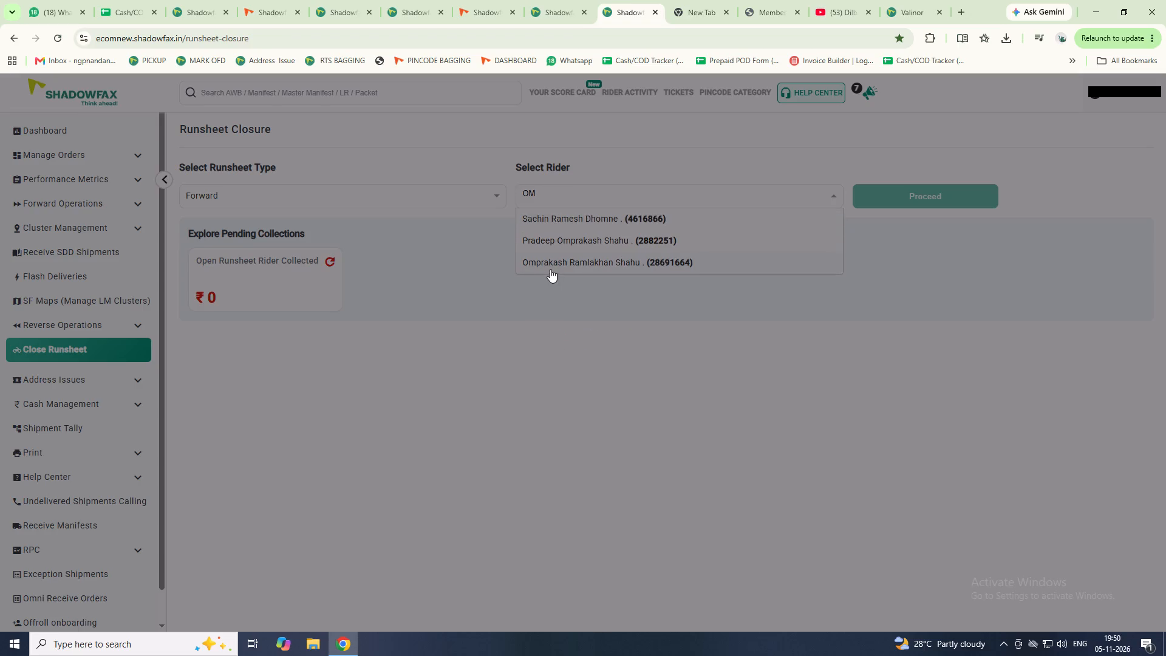
left_click(550, 269)
left_click(884, 193)
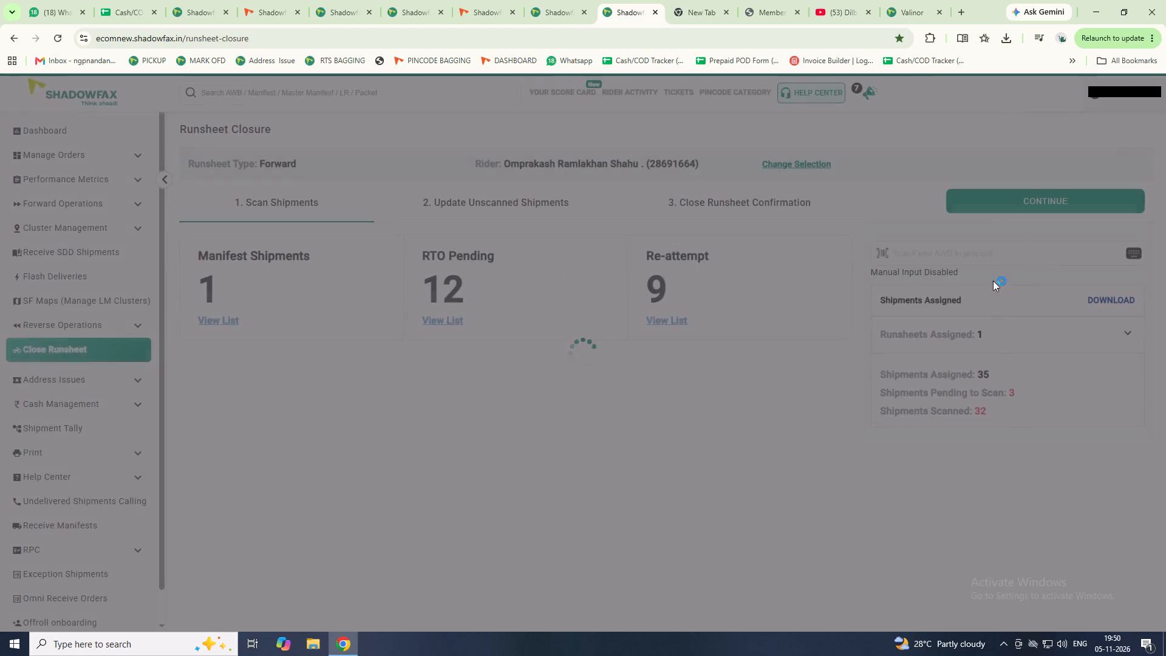
left_click(949, 248)
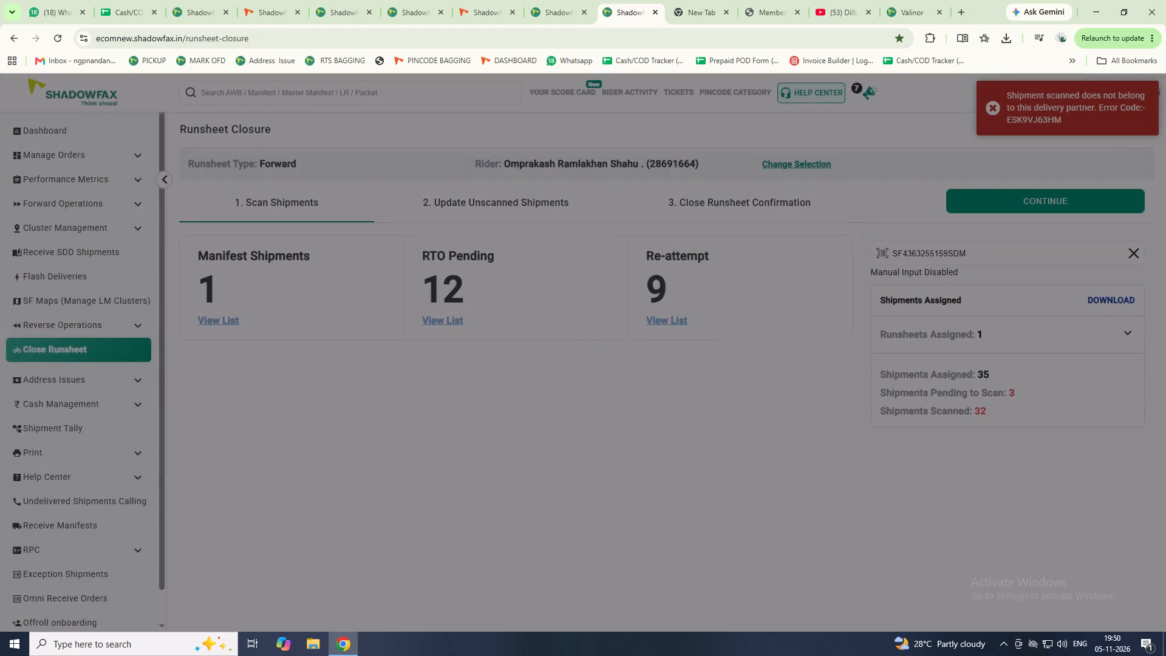
key("ctrl+a")
key("ctrl+a")
key("ctrl+s")
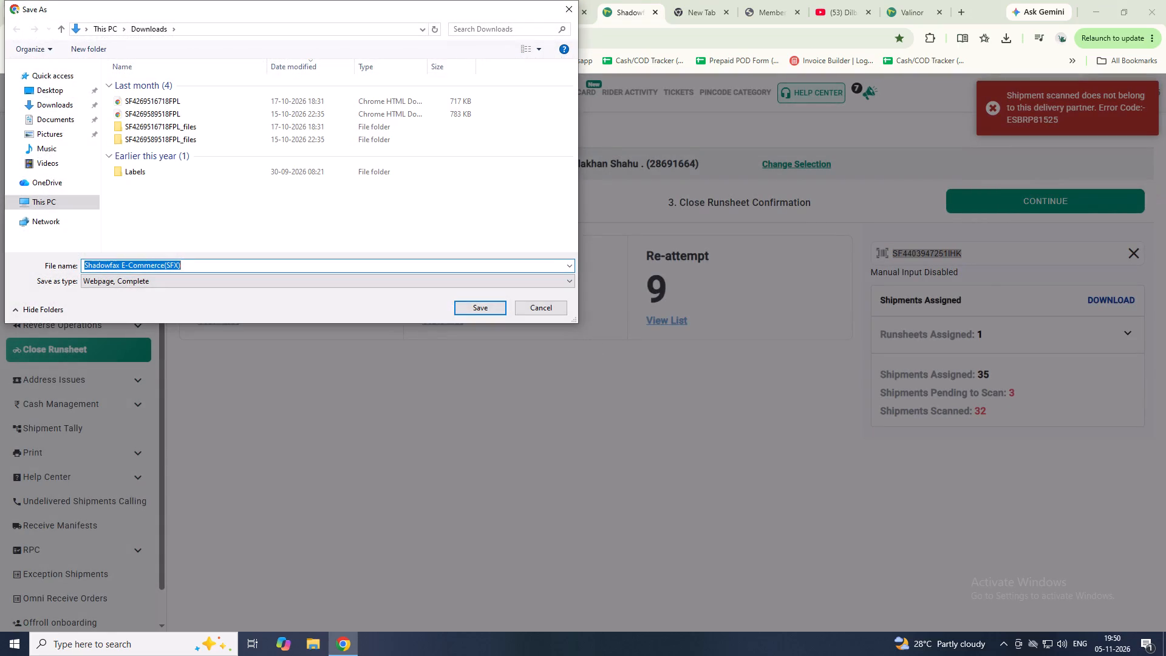
left_click(867, 597)
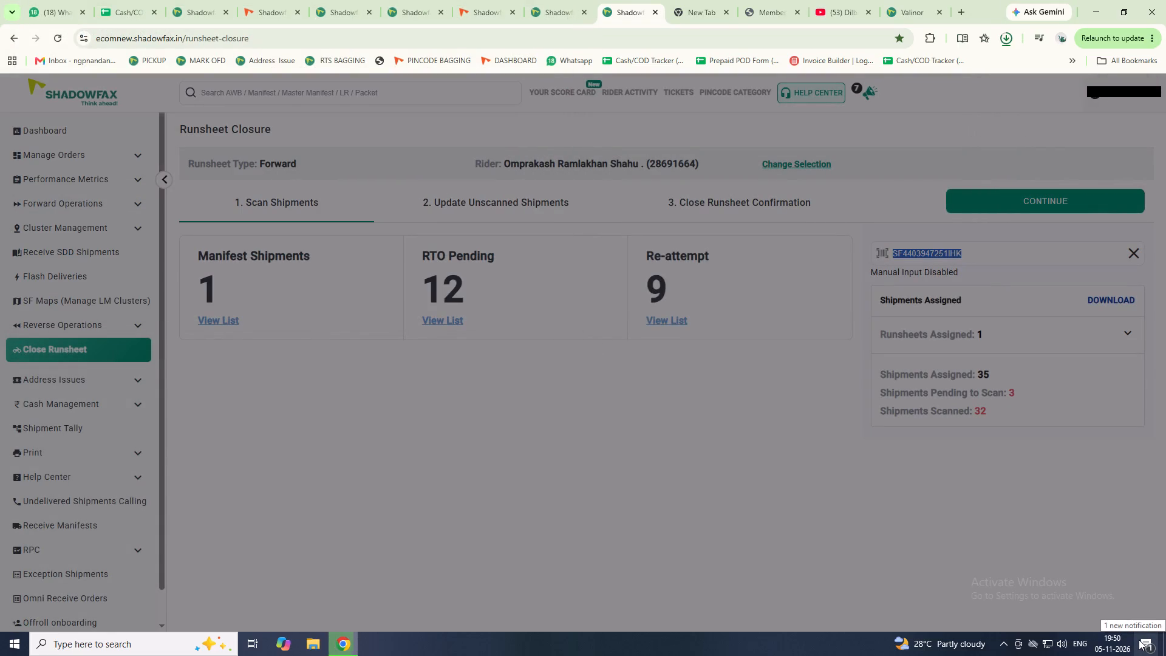
key("ctrl+a")
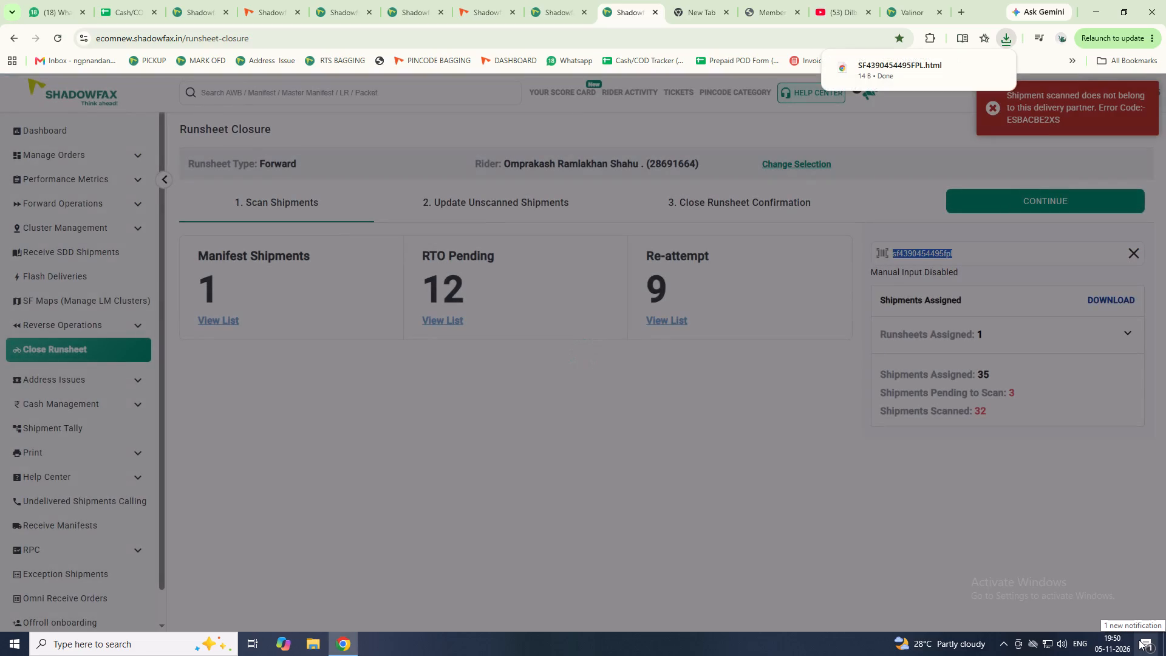
key("ctrl+a")
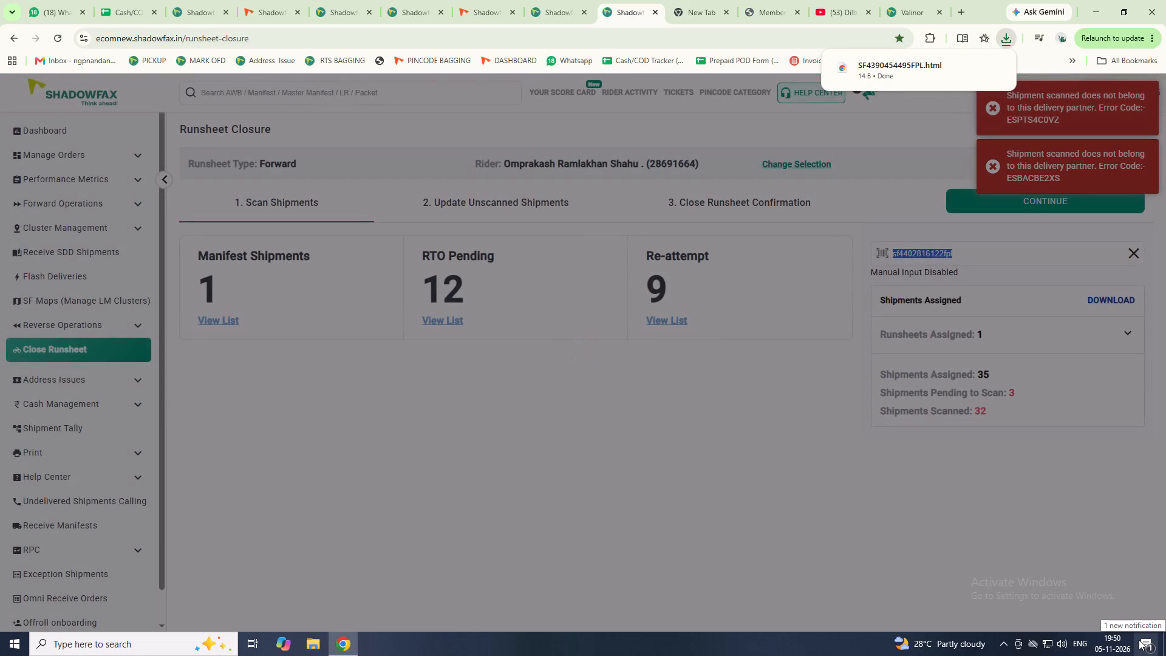
key("a")
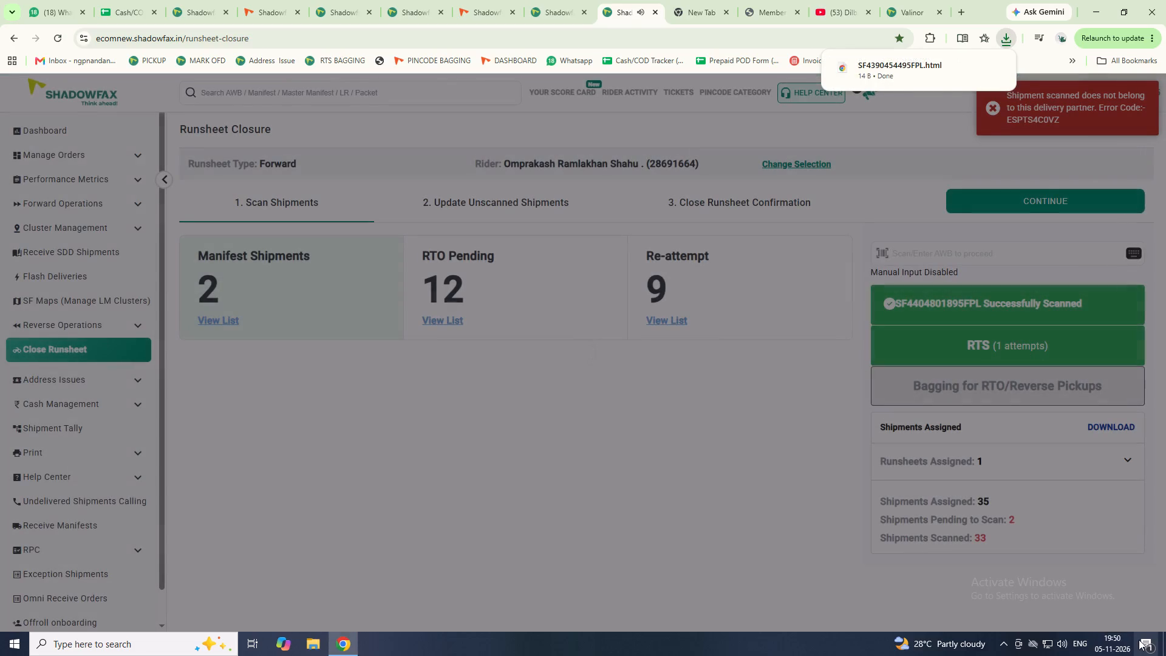